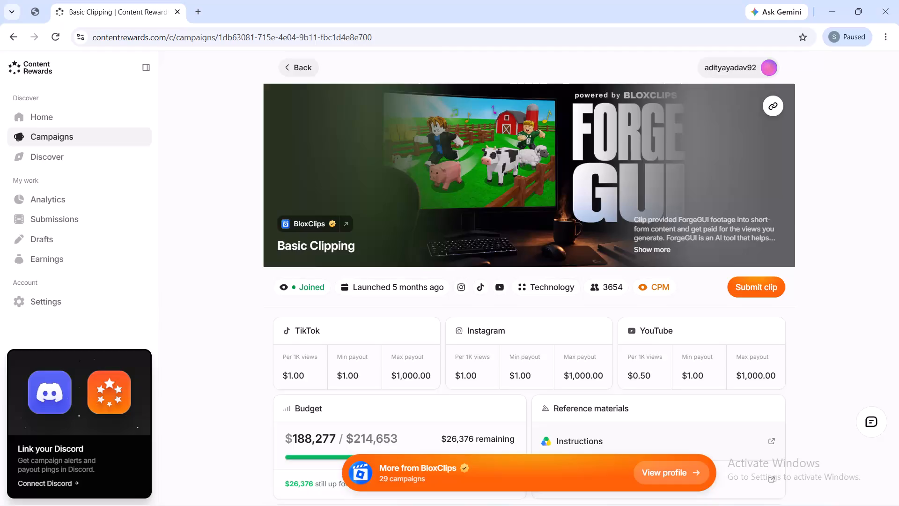
Download Copy of .LOGO.jpg from the ForgeGUI Logo folder inside Provided Footage in the campaign's Assets.
{"action": "scroll", "coordinate": [648, 433], "scroll_direction": "down", "scroll_amount": 2}
{"action": "scroll", "coordinate": [503, 327], "scroll_direction": "down", "scroll_amount": 1}
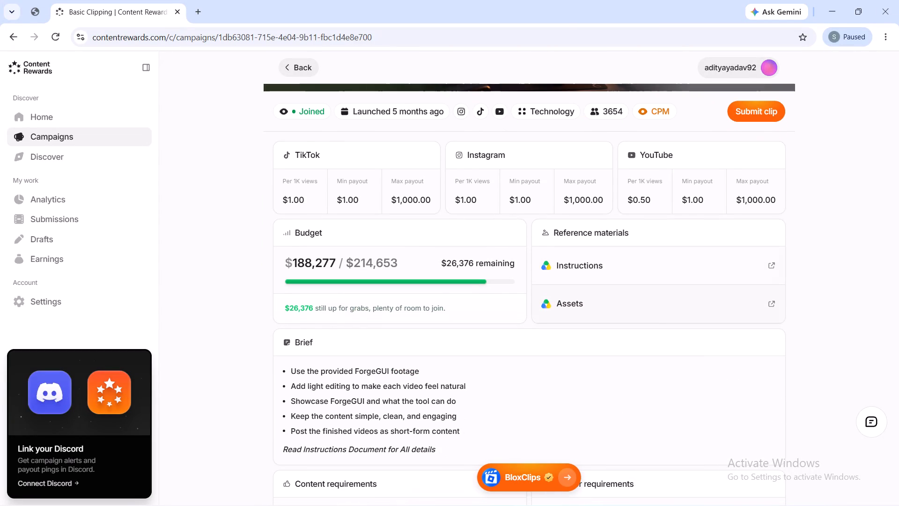
{"action": "left_click", "coordinate": [777, 303]}
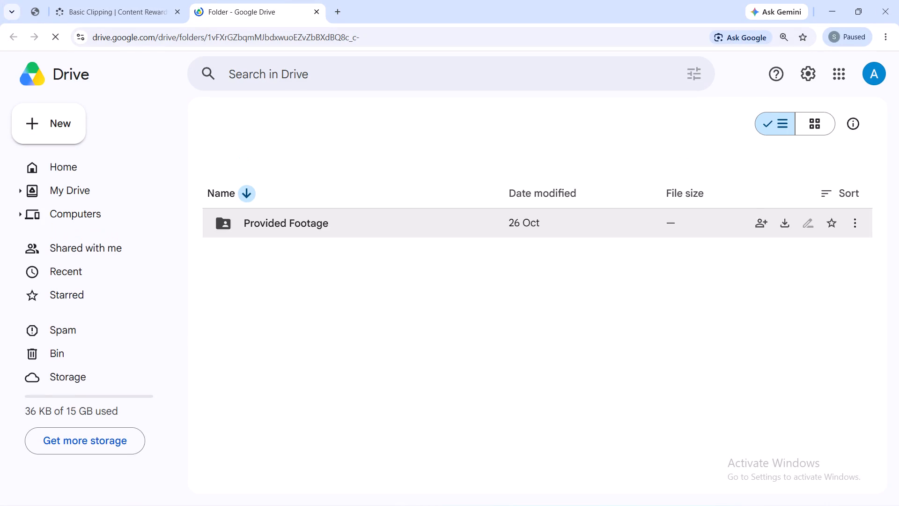
{"action": "left_click", "coordinate": [380, 229]}
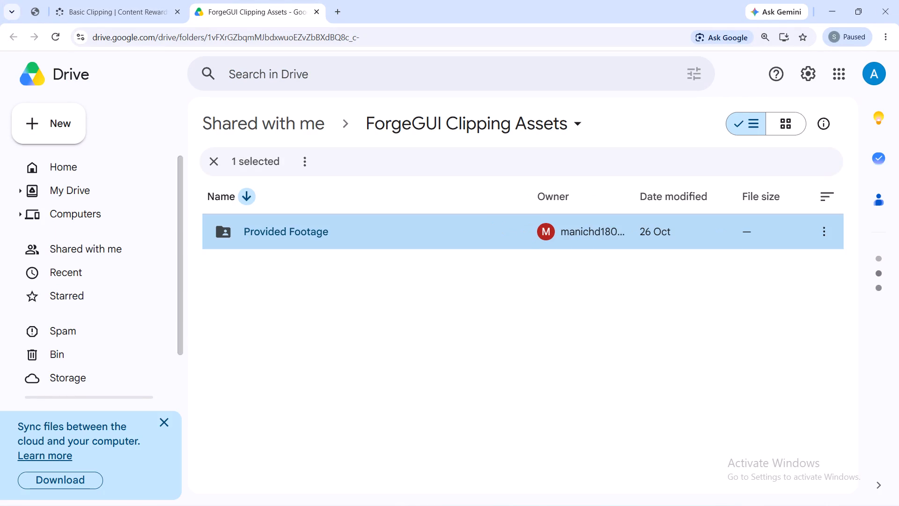
{"action": "double_click", "coordinate": [417, 237]}
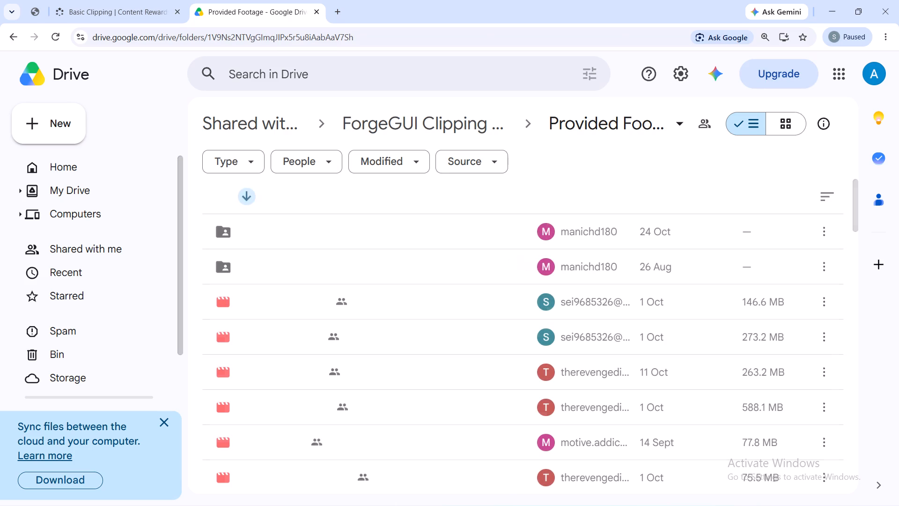
{"action": "double_click", "coordinate": [371, 239]}
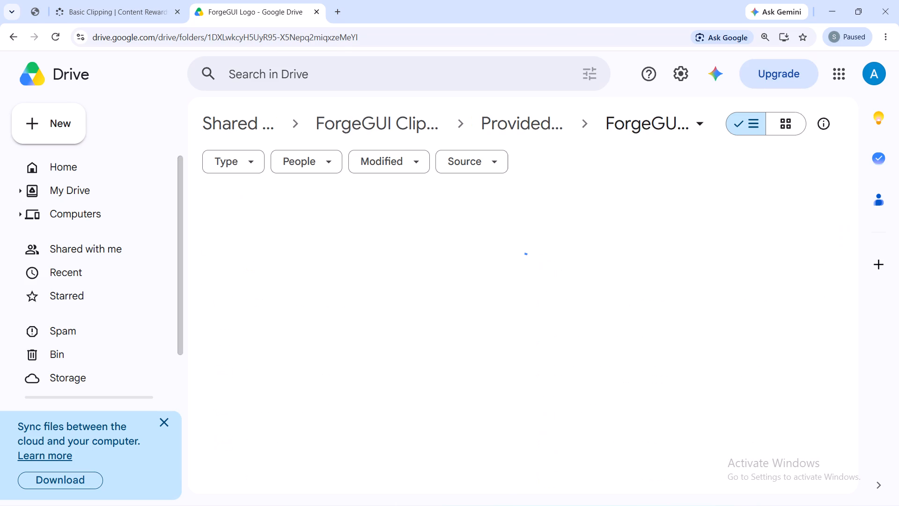
{"action": "double_click", "coordinate": [377, 234]}
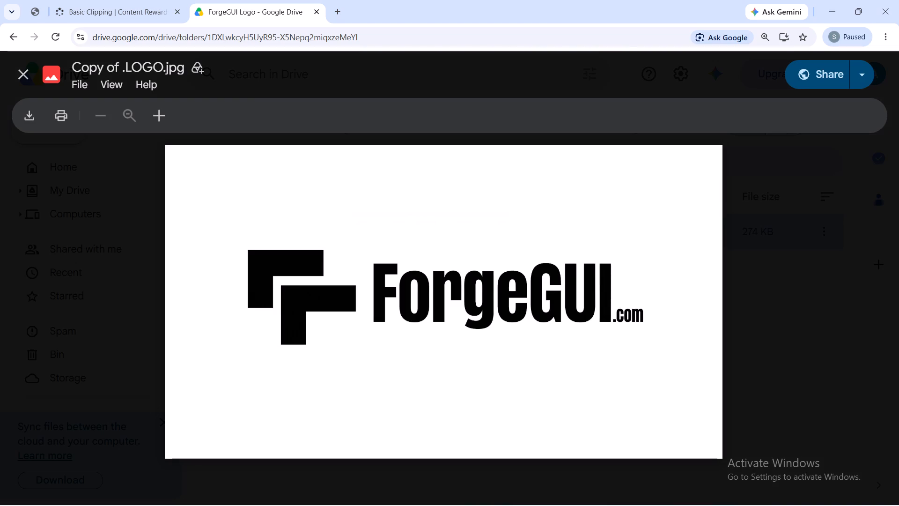
{"action": "left_click", "coordinate": [861, 74]}
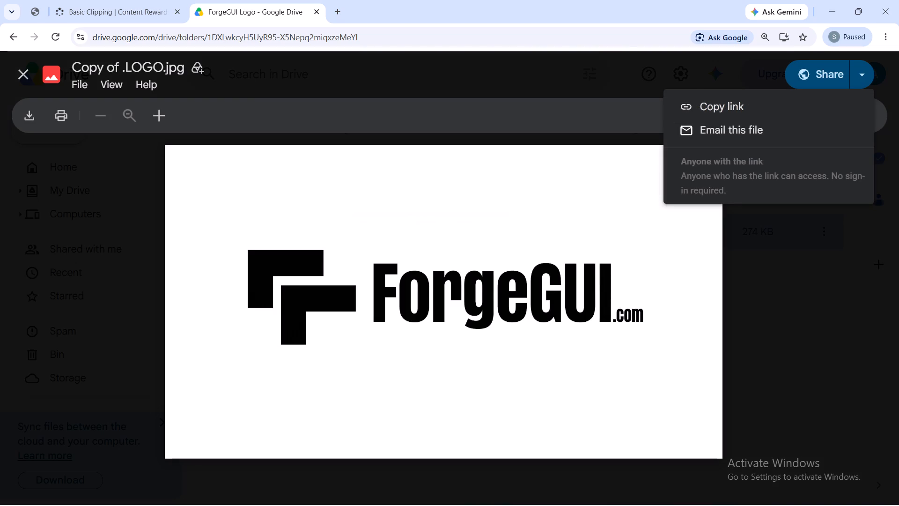
{"action": "left_click", "coordinate": [629, 111]}
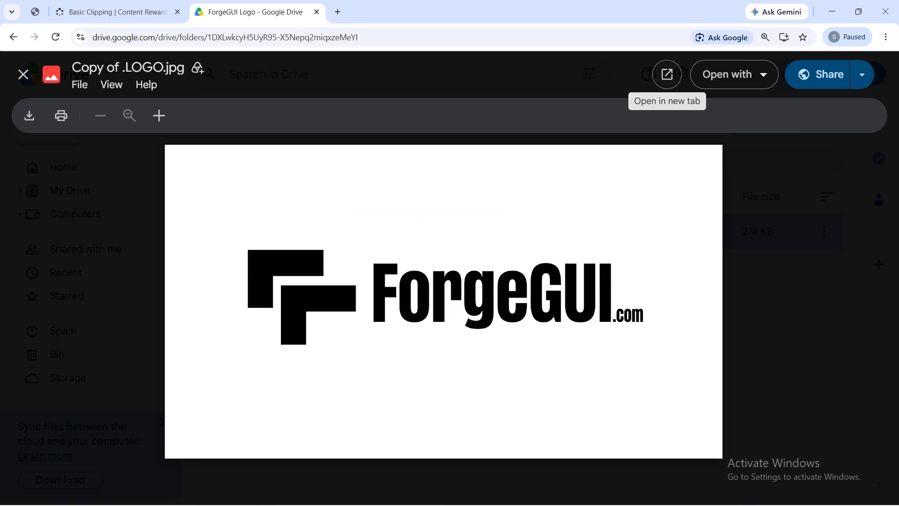
{"action": "left_click", "coordinate": [24, 121]}
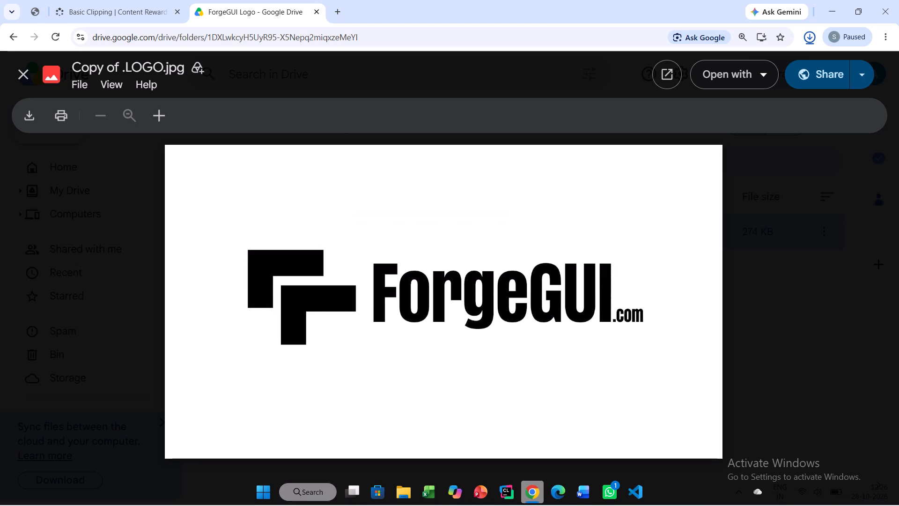
Switch to File Explorer and view the downloaded Copy of .LOGO image in the Downloads folder.
{"action": "left_click", "coordinate": [404, 492]}
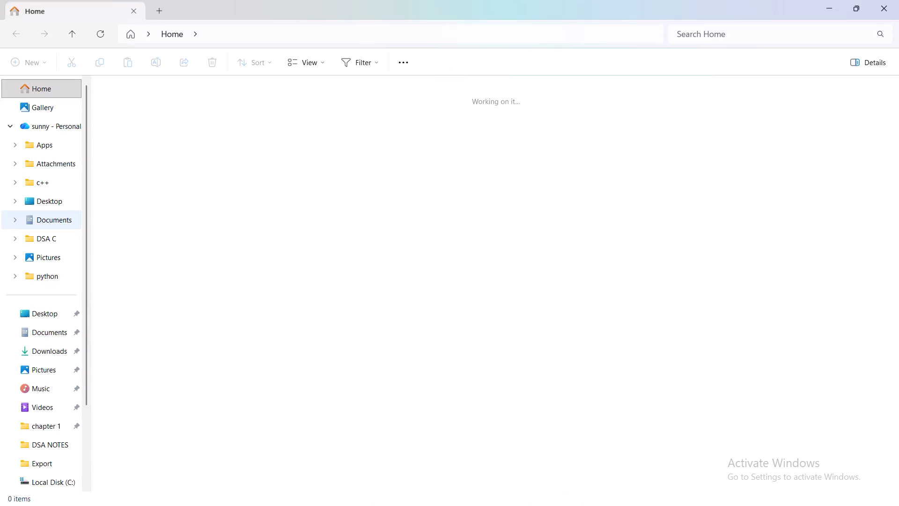
{"action": "left_click", "coordinate": [46, 349]}
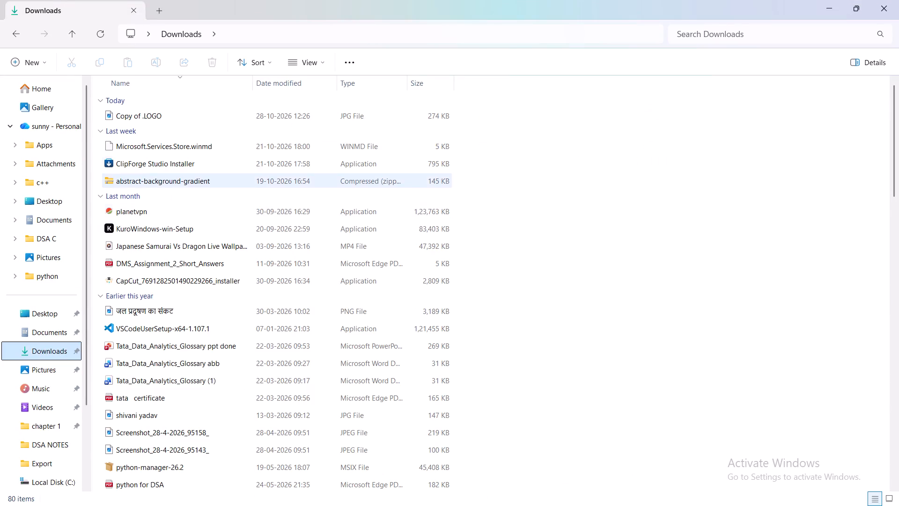
{"action": "double_click", "coordinate": [172, 112]}
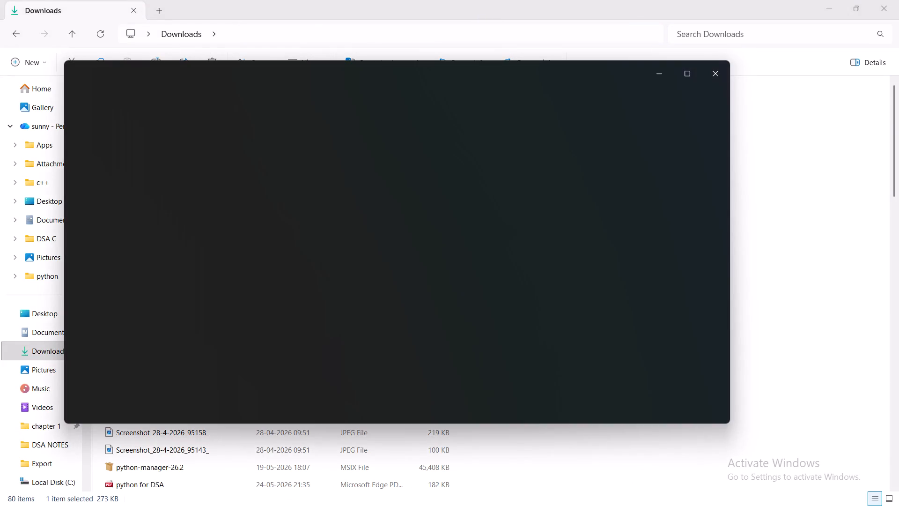
{"action": "left_click", "coordinate": [718, 75]}
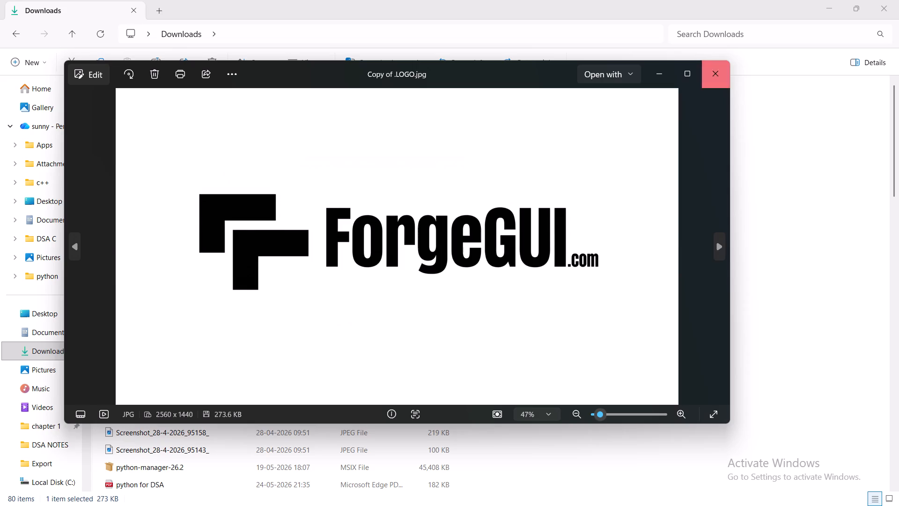
{"action": "left_click", "coordinate": [898, 0]}
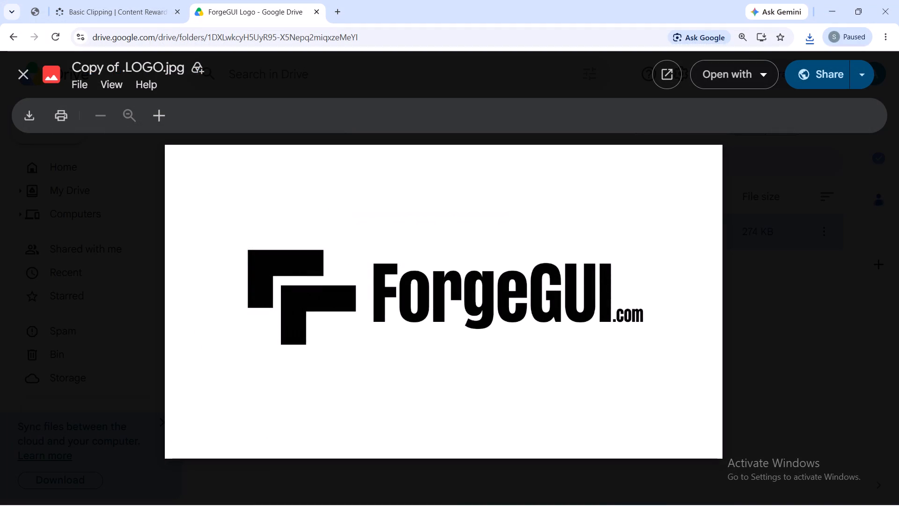
Close the logo's Drive page, reopen the campaign's Assets, and open -raw avengers model.mp4 from the Provided Footage folder.
{"action": "left_click", "coordinate": [316, 8]}
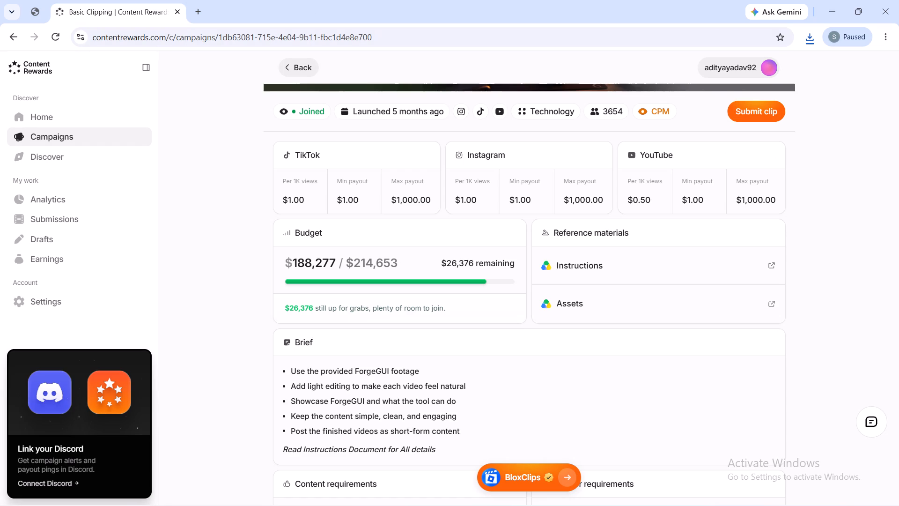
{"action": "left_click", "coordinate": [770, 302]}
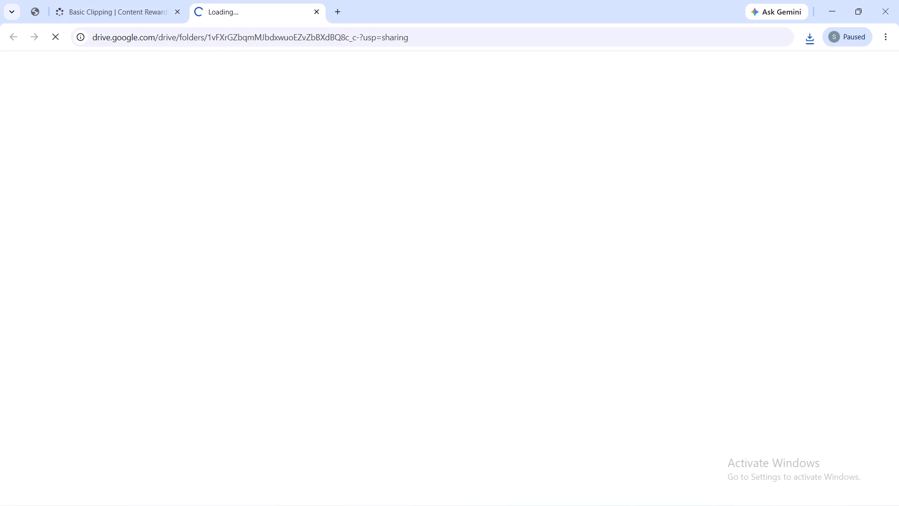
{"action": "left_click", "coordinate": [383, 200]}
{"action": "double_click", "coordinate": [382, 197]}
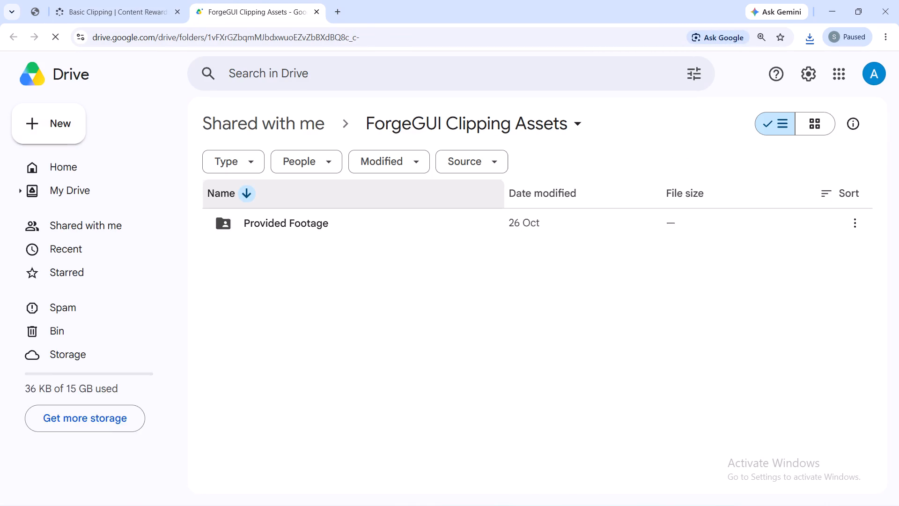
{"action": "scroll", "coordinate": [330, 306], "scroll_direction": "down", "scroll_amount": 2}
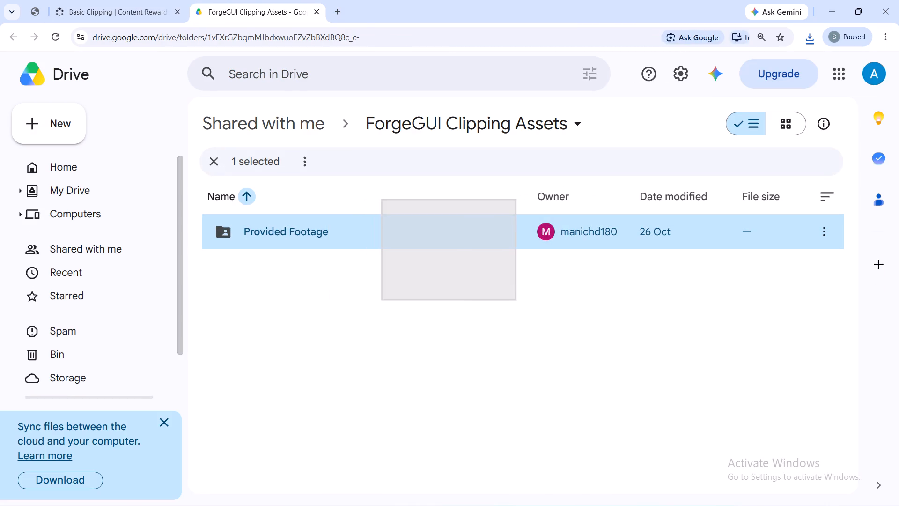
{"action": "left_click", "coordinate": [449, 256]}
{"action": "double_click", "coordinate": [438, 228]}
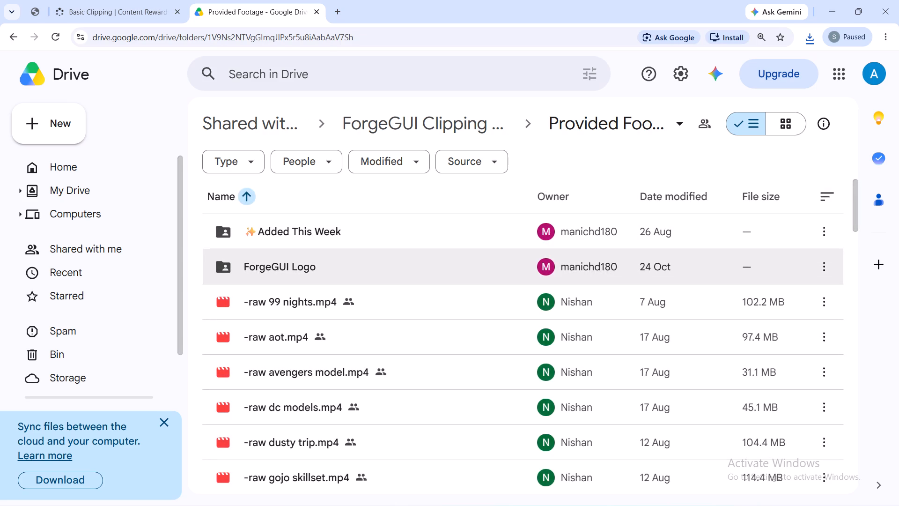
{"action": "scroll", "coordinate": [333, 318], "scroll_direction": "down", "scroll_amount": 1}
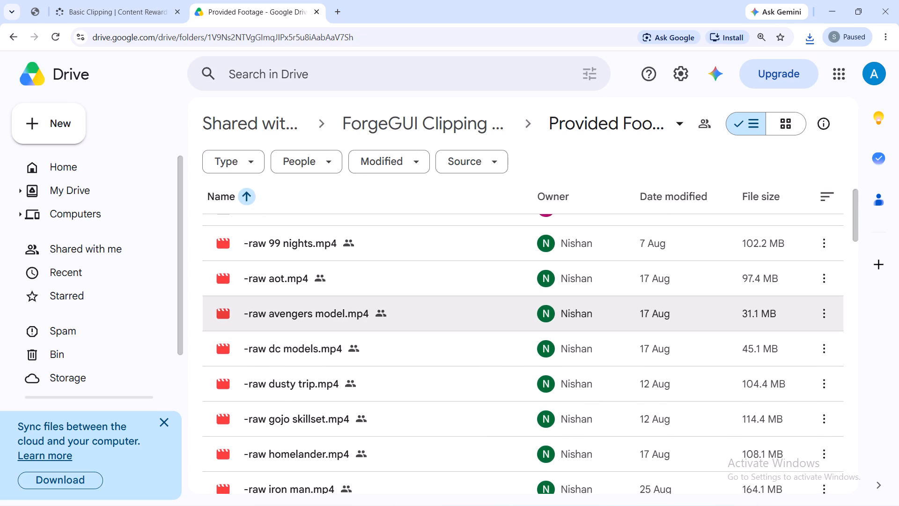
{"action": "double_click", "coordinate": [330, 312]}
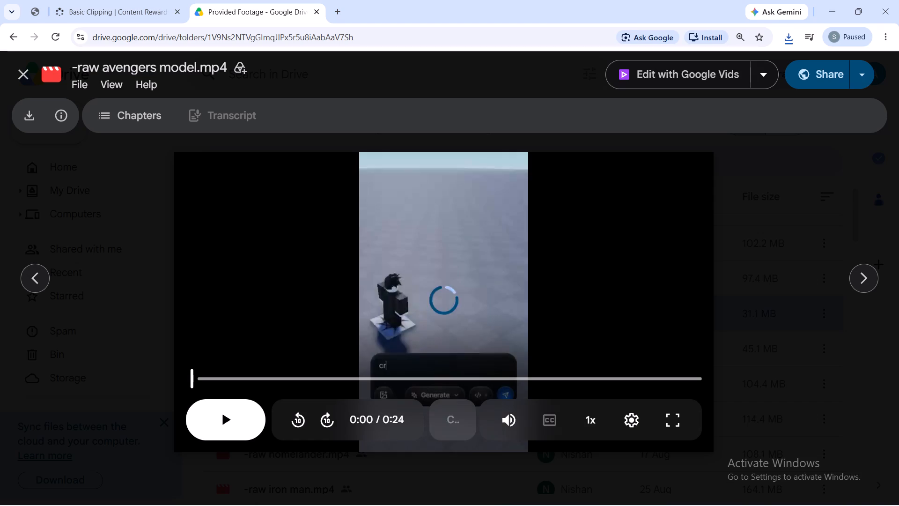
Play the opening seconds of -raw avengers model.mp4, replay them from the start and pause the video.
{"action": "left_click", "coordinate": [223, 415]}
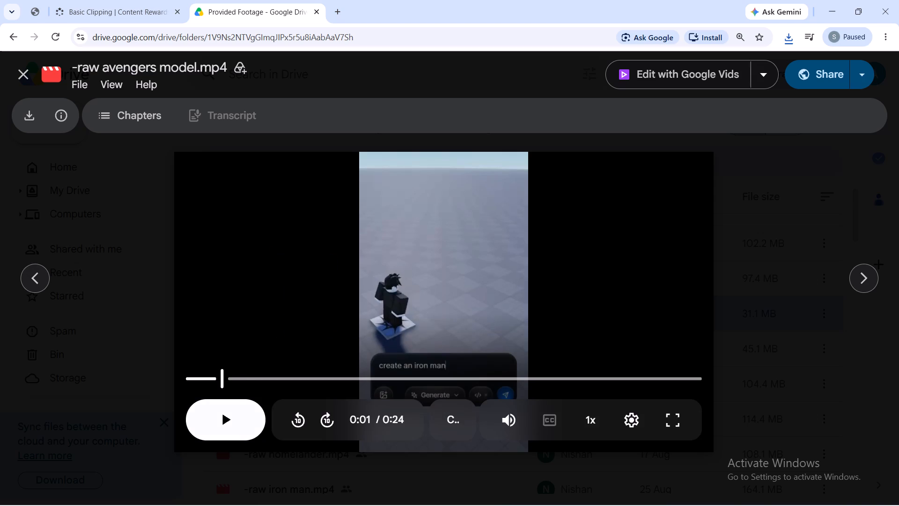
{"action": "left_click", "coordinate": [226, 422]}
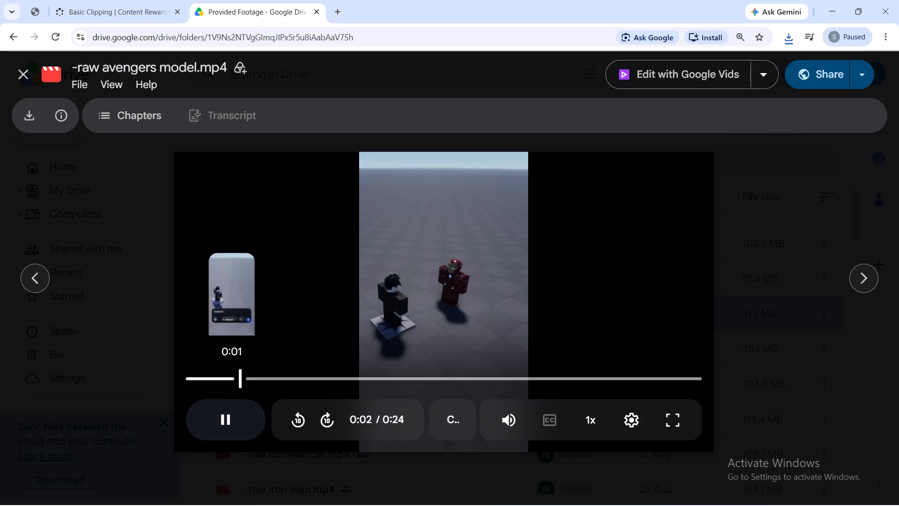
{"action": "left_click_drag", "start_coordinate": [245, 378], "coordinate": [99, 370]}
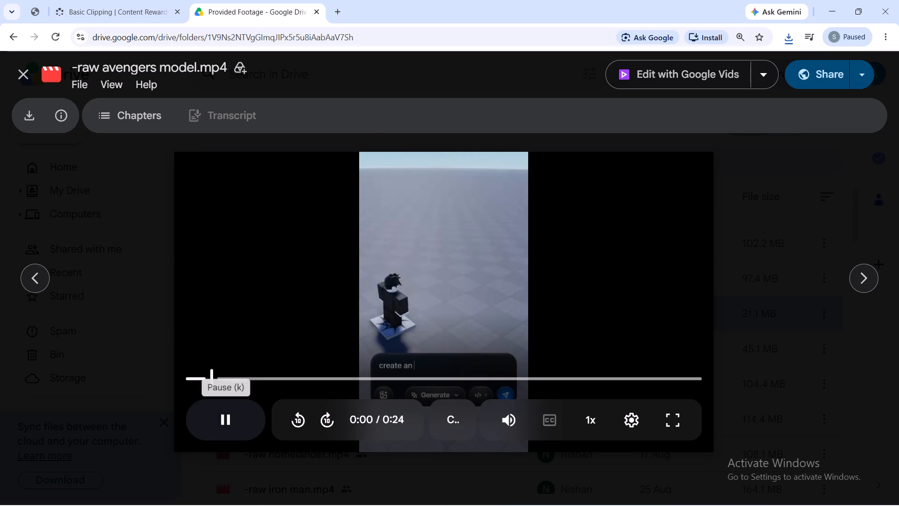
{"action": "double_click", "coordinate": [220, 412]}
{"action": "left_click", "coordinate": [220, 412]}
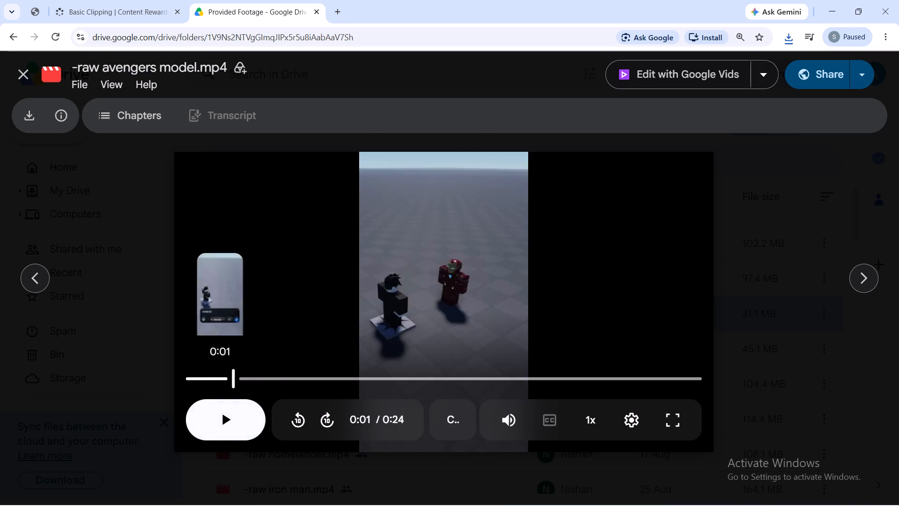
{"action": "left_click", "coordinate": [333, 10]}
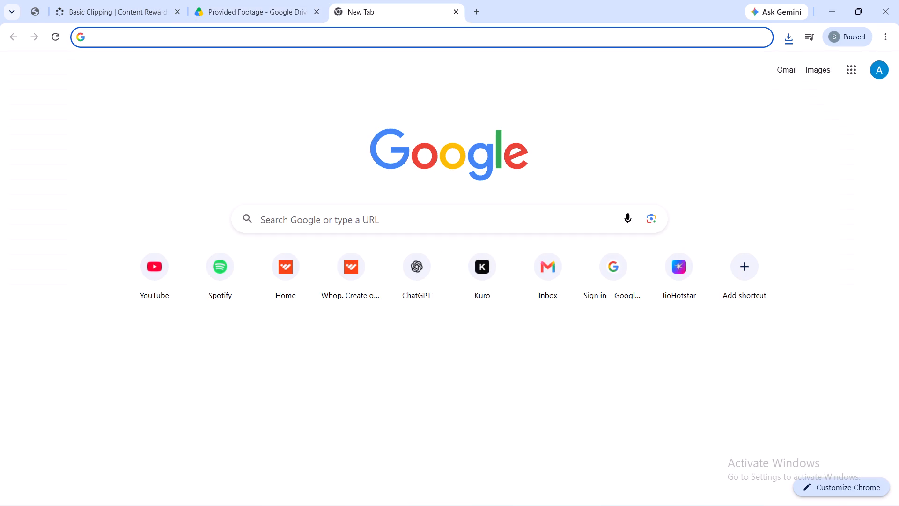
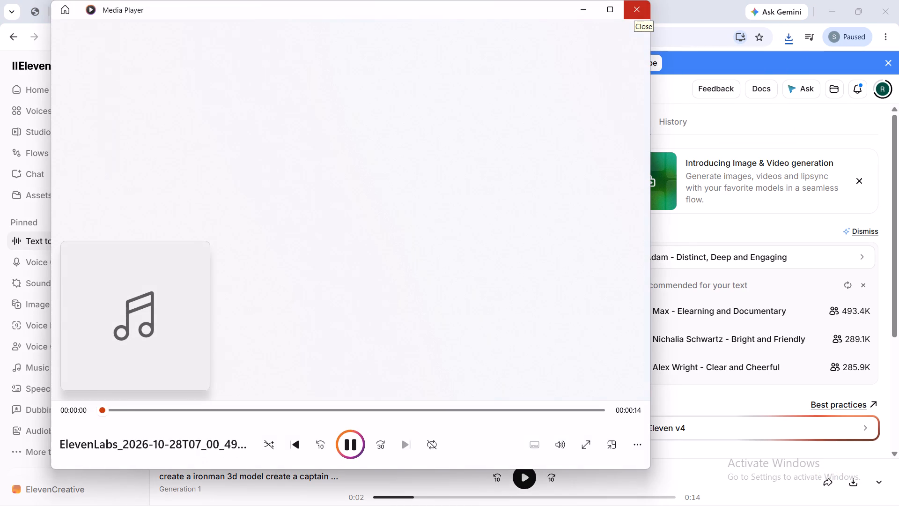
{"action": "left_click", "coordinate": [343, 439]}
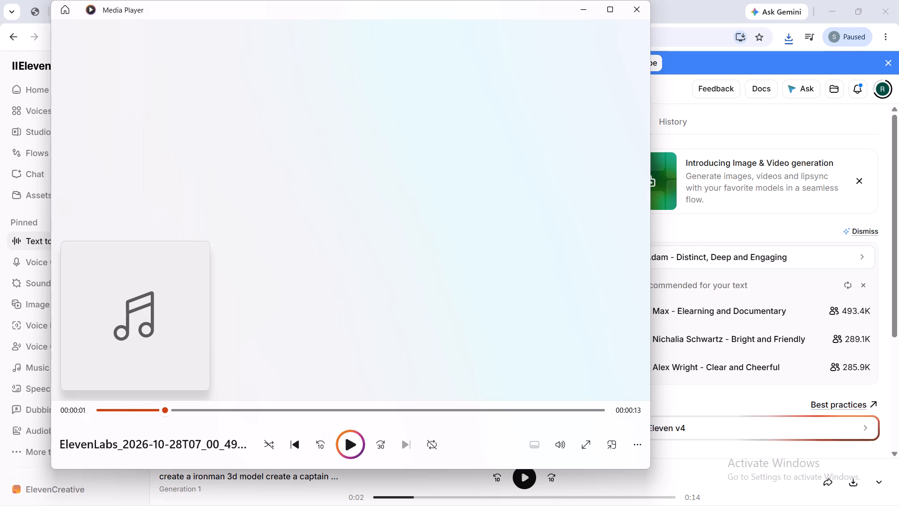
{"action": "left_click", "coordinate": [633, 3]}
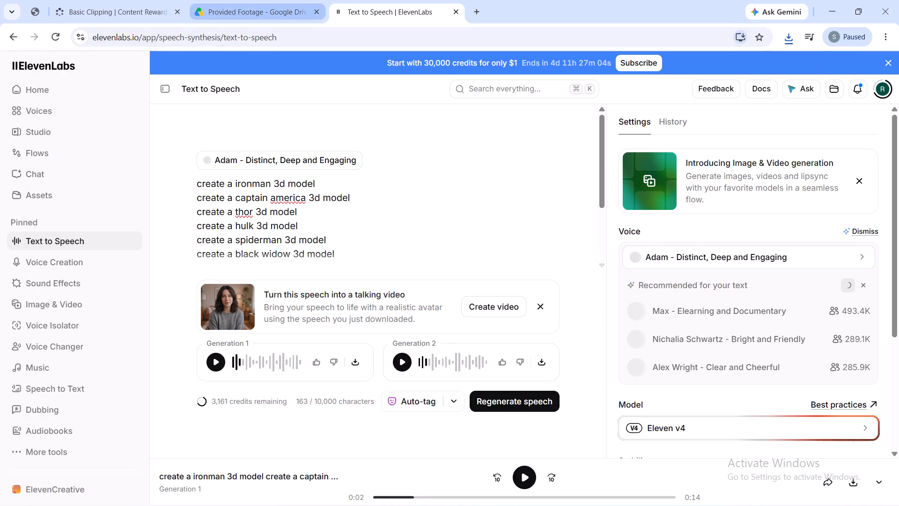
Switch to the Provided Footage Drive page, download -raw avengers model.mp4, and close the browser.
{"action": "left_click", "coordinate": [240, 3]}
{"action": "left_click", "coordinate": [29, 116]}
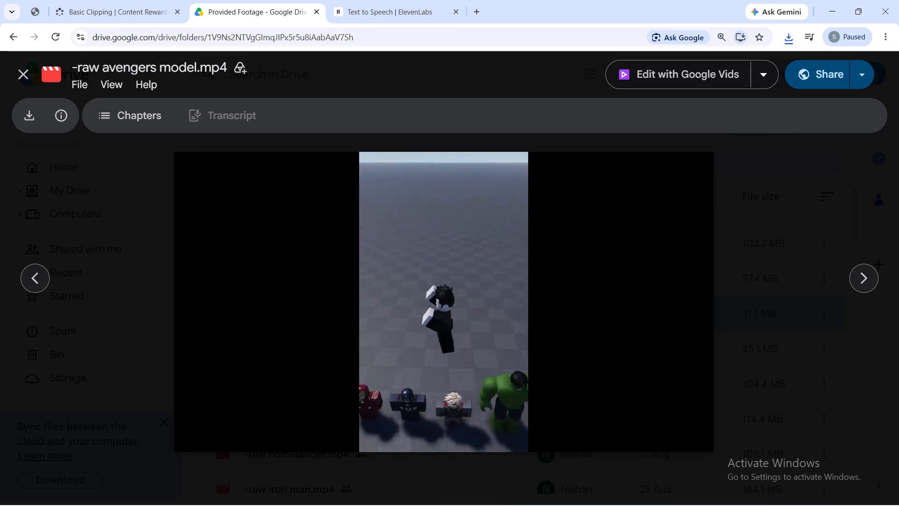
{"action": "left_click", "coordinate": [898, 0]}
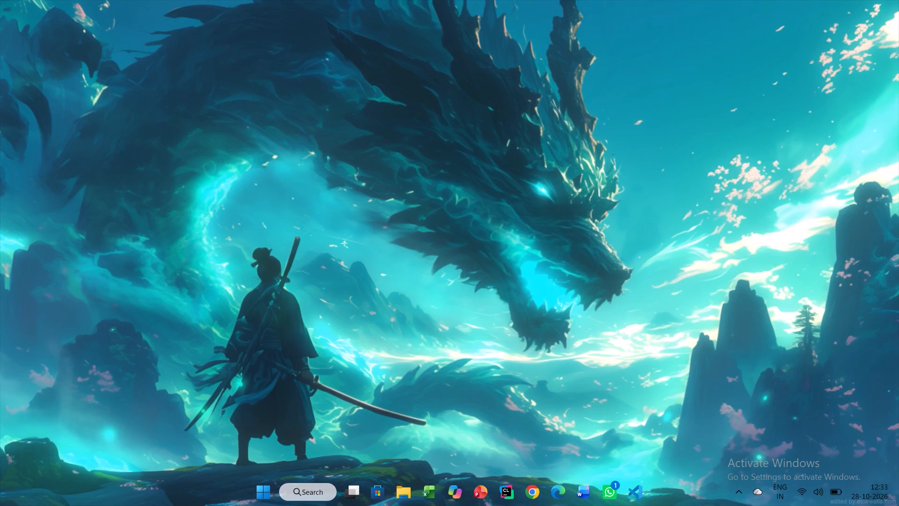
Check the Downloads folder in File Explorer for the avengers video and the voiceover file, and close the window.
{"action": "left_click", "coordinate": [399, 489]}
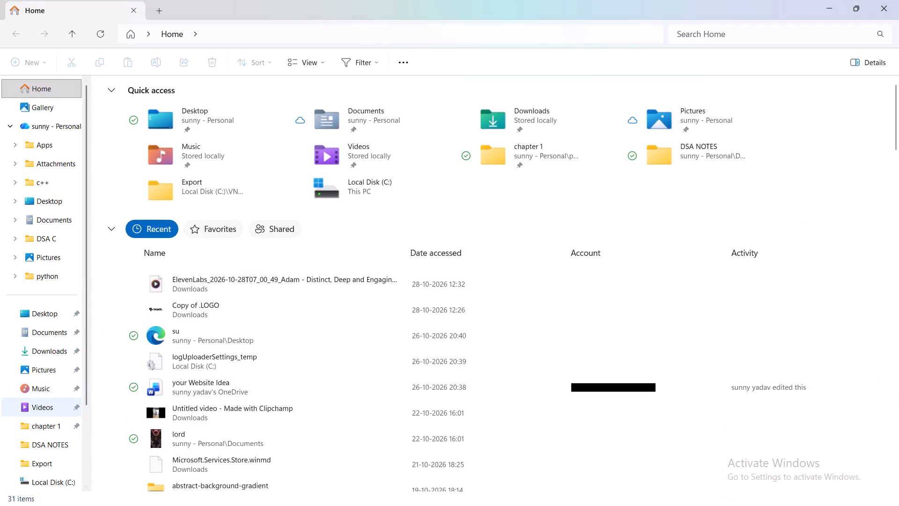
{"action": "left_click", "coordinate": [55, 350]}
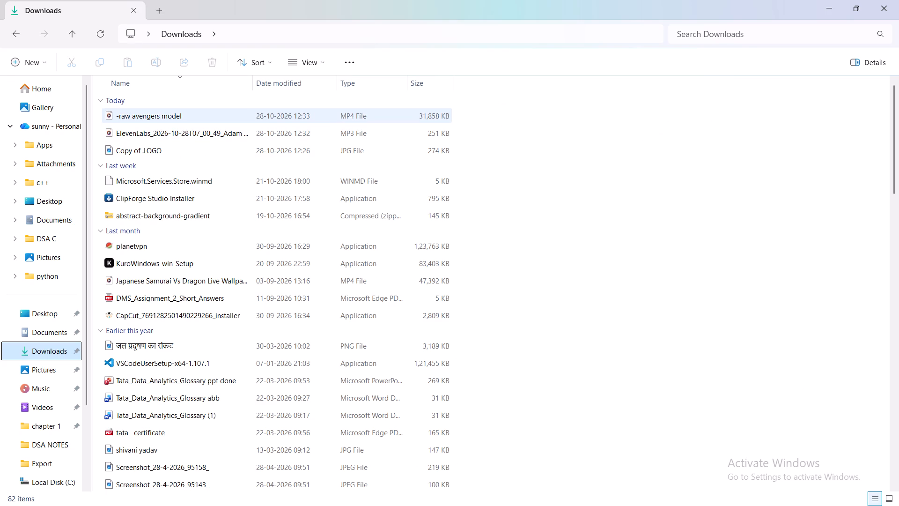
{"action": "left_click", "coordinate": [898, 0]}
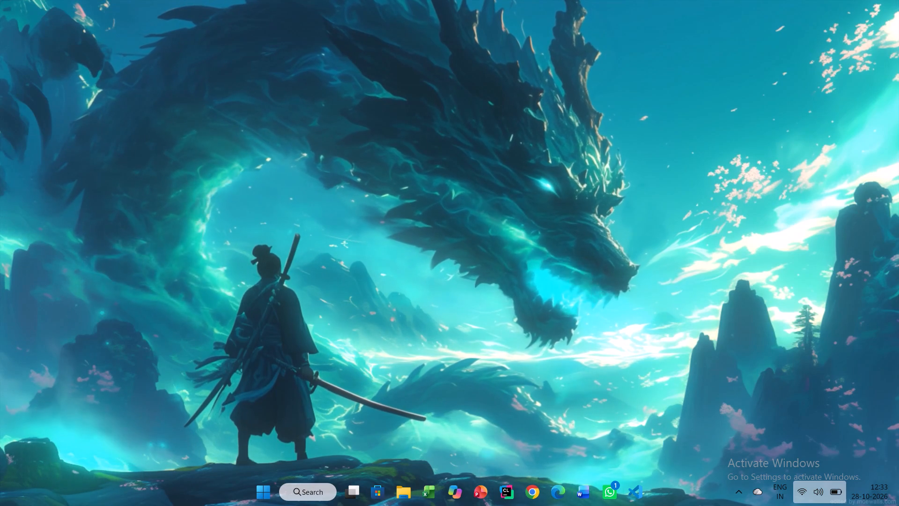
Show the hidden system tray icons on the desktop.
{"action": "left_click", "coordinate": [746, 485]}
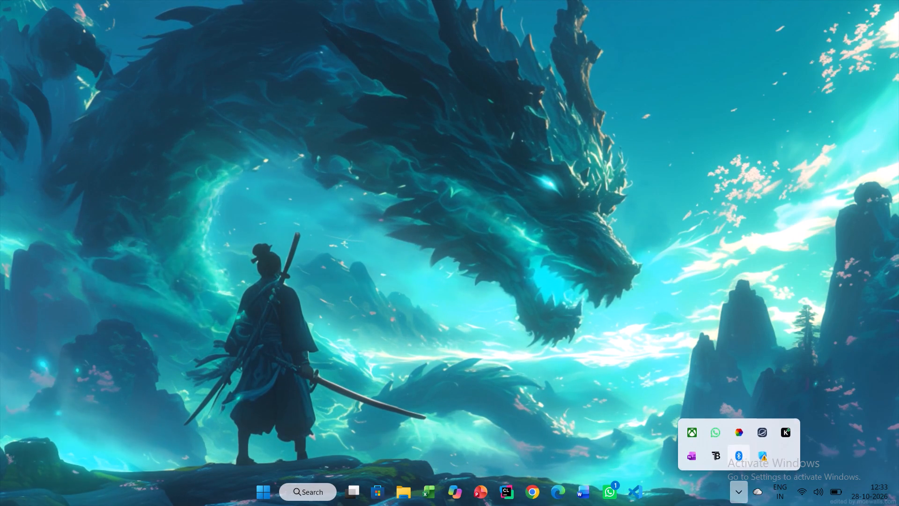
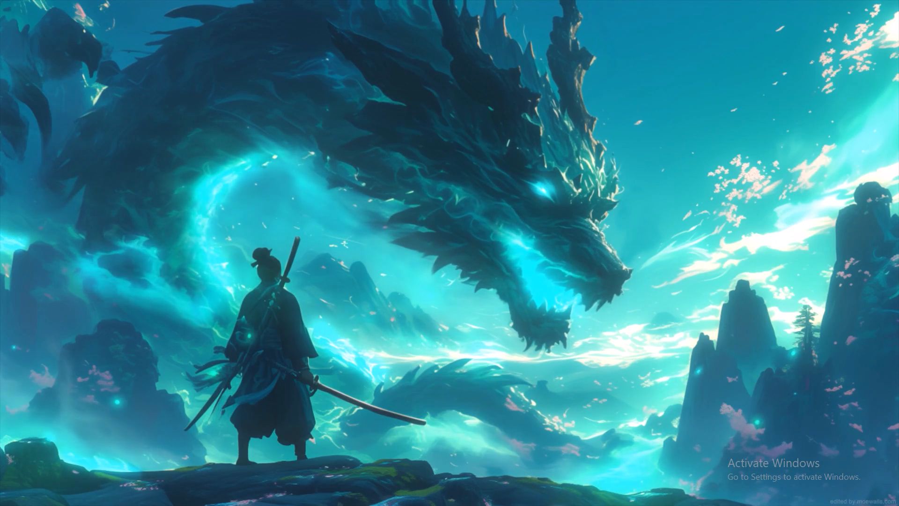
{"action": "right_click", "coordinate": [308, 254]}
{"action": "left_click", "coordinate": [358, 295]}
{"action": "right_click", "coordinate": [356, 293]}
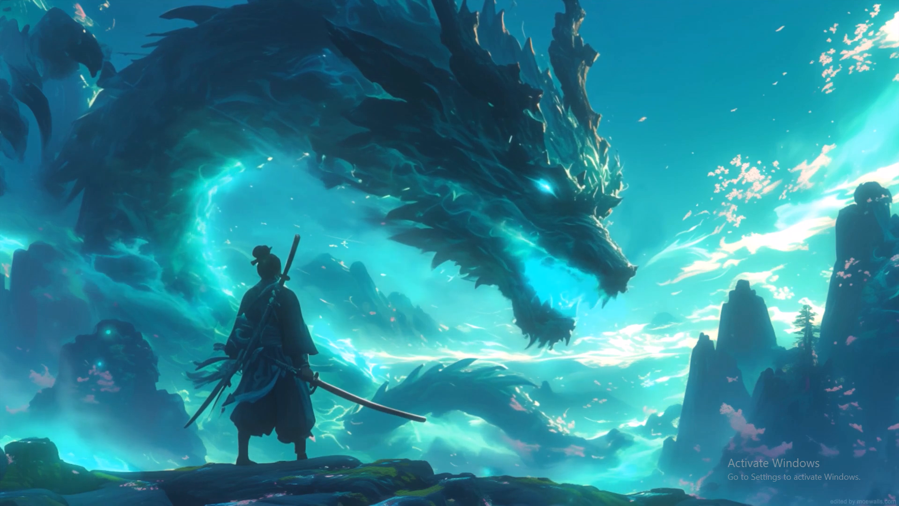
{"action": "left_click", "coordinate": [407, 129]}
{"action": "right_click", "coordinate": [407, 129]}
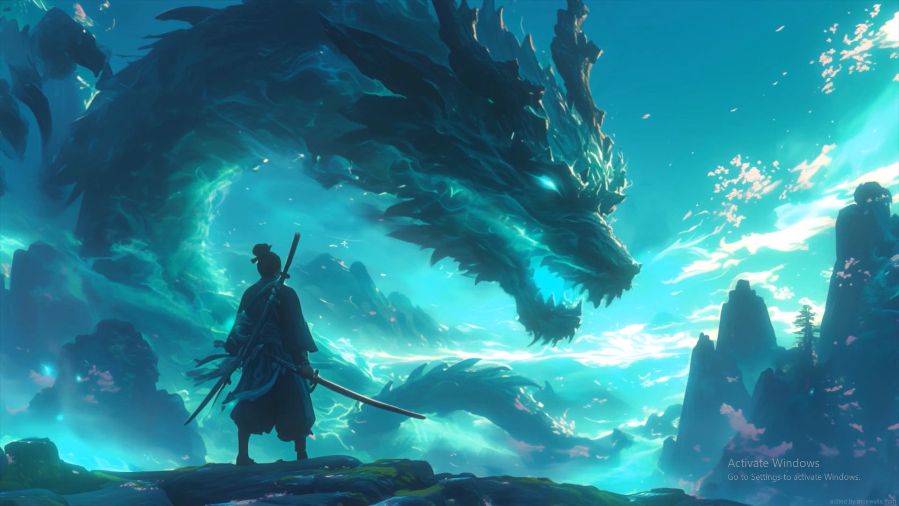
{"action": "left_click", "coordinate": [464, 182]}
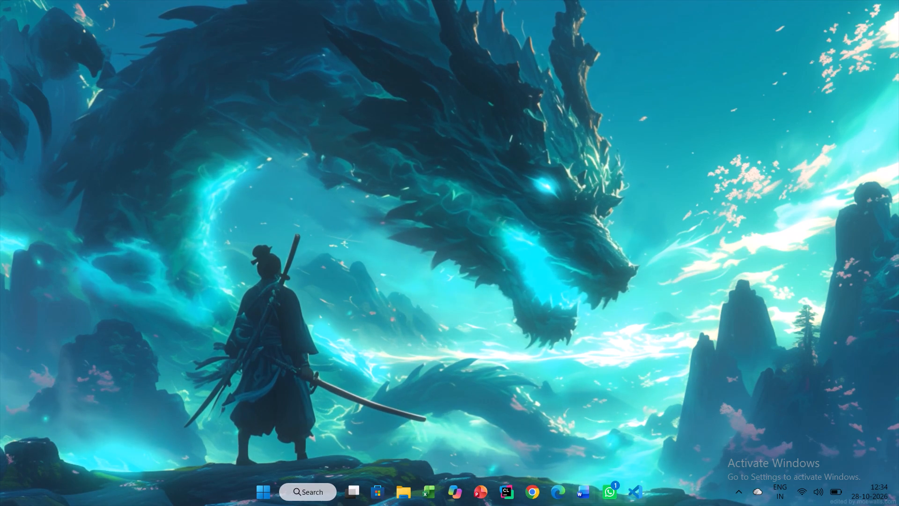
Open PlanetVPN from the system tray, connect to the free Netherlands server, and close its window.
{"action": "left_click", "coordinate": [735, 486]}
{"action": "left_click", "coordinate": [764, 429]}
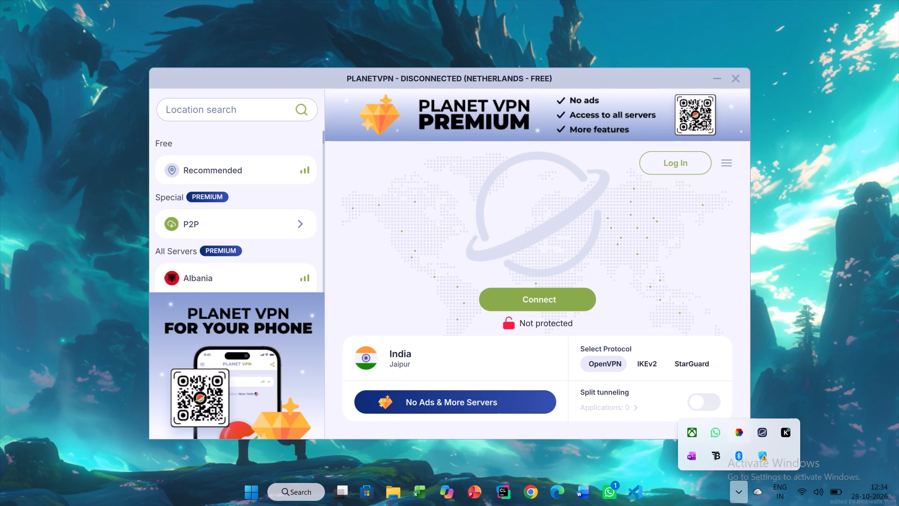
{"action": "left_click", "coordinate": [509, 300]}
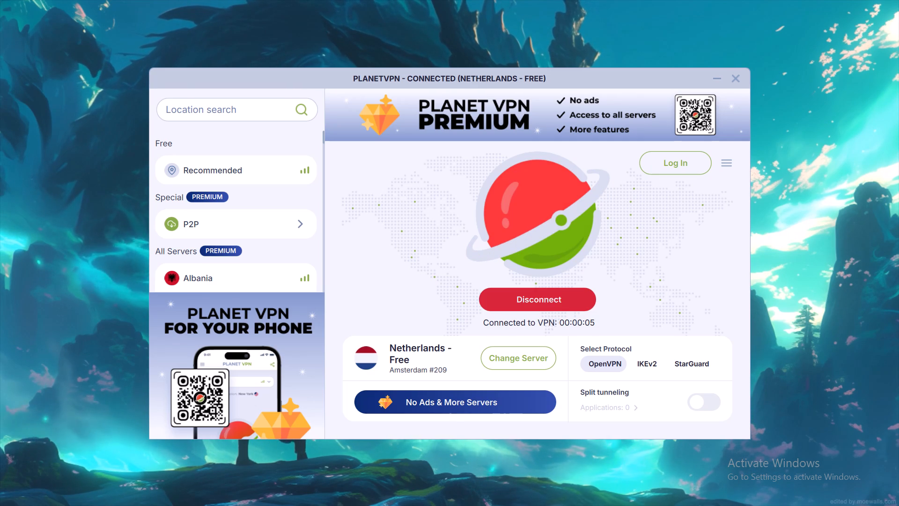
{"action": "left_click", "coordinate": [737, 77]}
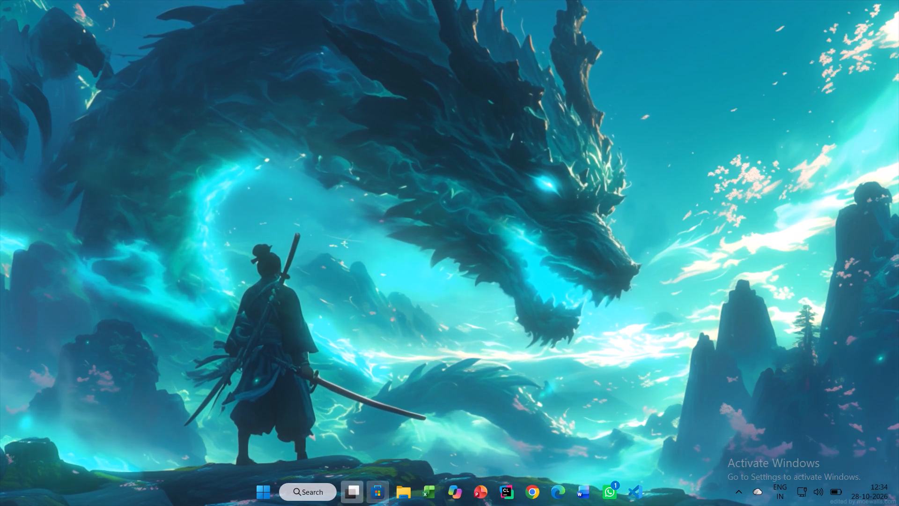
Open CapCut and create a new project.
{"action": "left_click", "coordinate": [314, 496]}
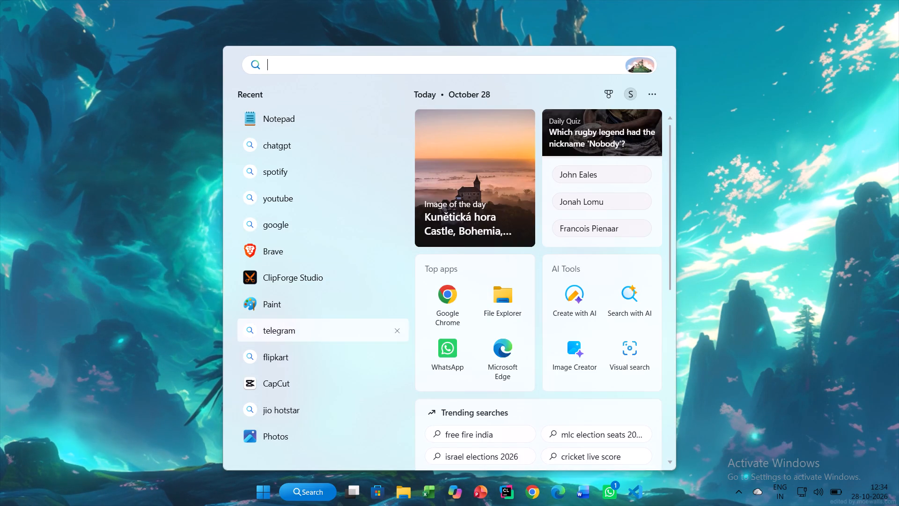
{"action": "left_click", "coordinate": [285, 382]}
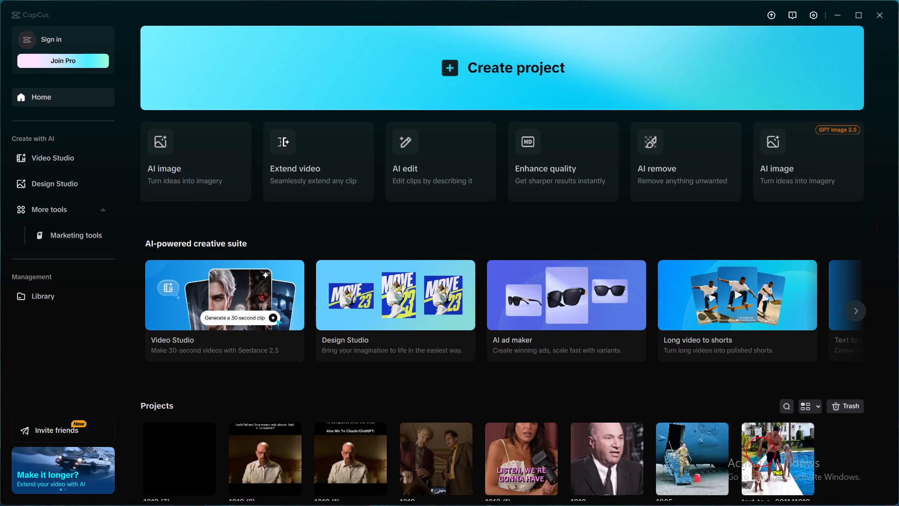
{"action": "left_click", "coordinate": [448, 59]}
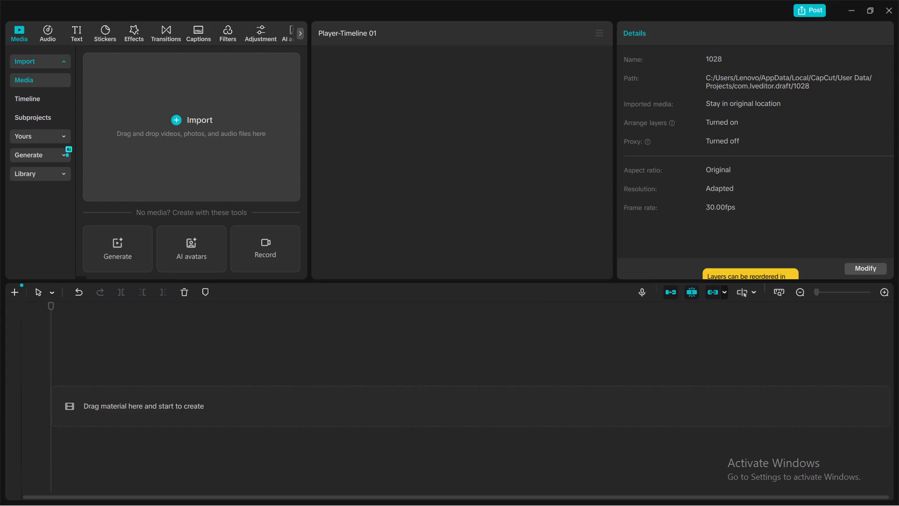
Start a media import and look for the footage in the VN Video Editor folder on Local Disk (C:).
{"action": "left_click", "coordinate": [191, 122]}
{"action": "left_click", "coordinate": [197, 142]}
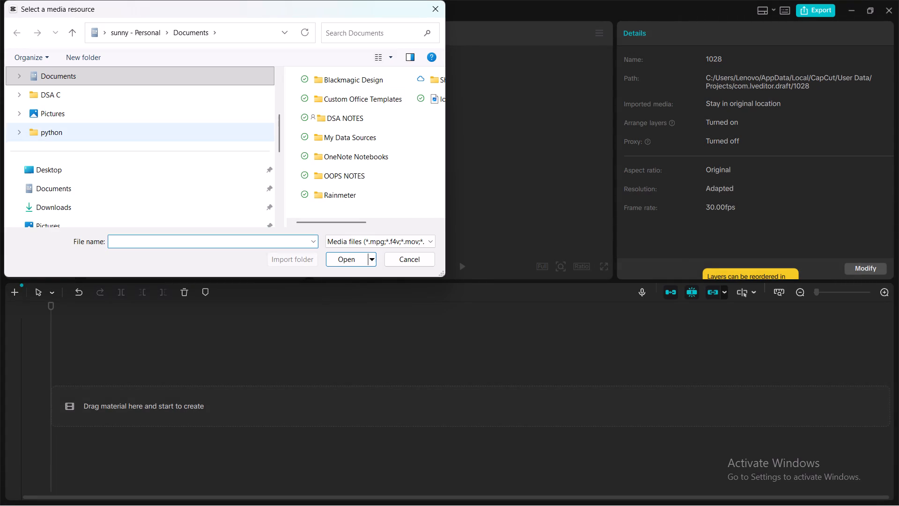
{"action": "scroll", "coordinate": [115, 178], "scroll_direction": "down", "scroll_amount": 3}
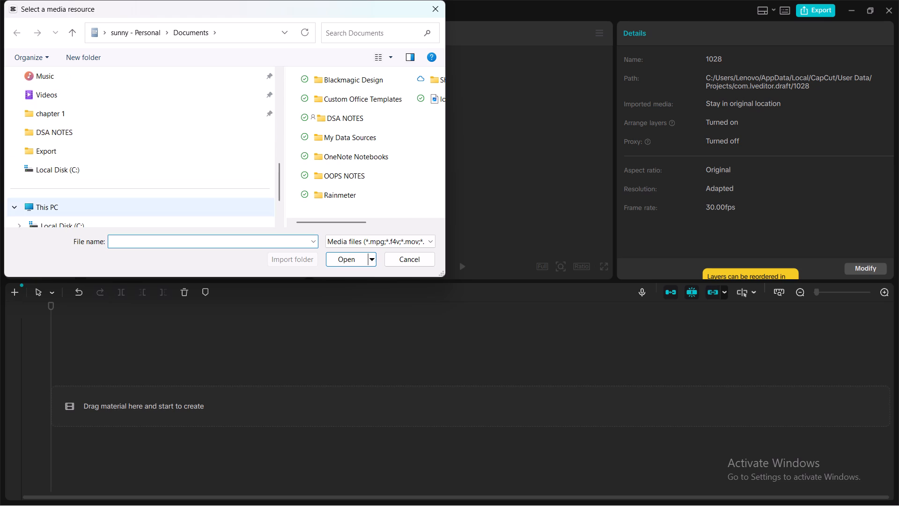
{"action": "left_click", "coordinate": [89, 220]}
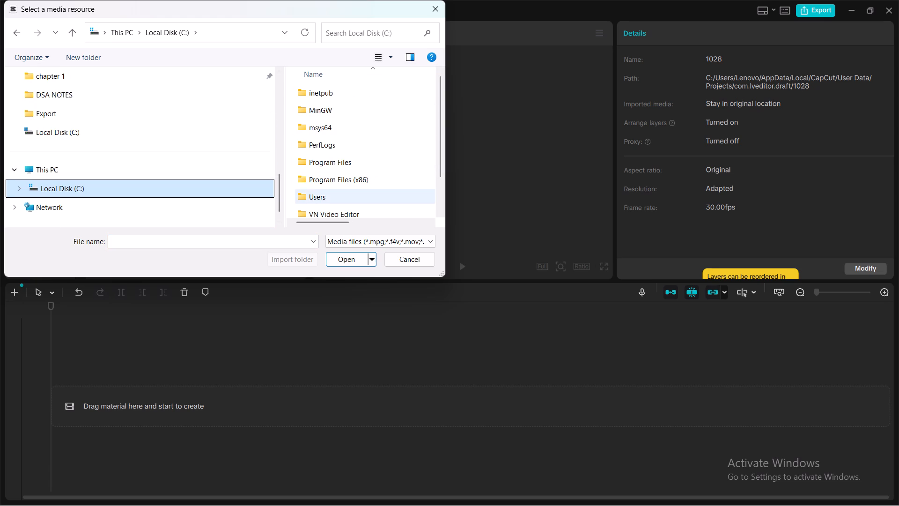
{"action": "left_click", "coordinate": [333, 209]}
{"action": "double_click", "coordinate": [332, 209]}
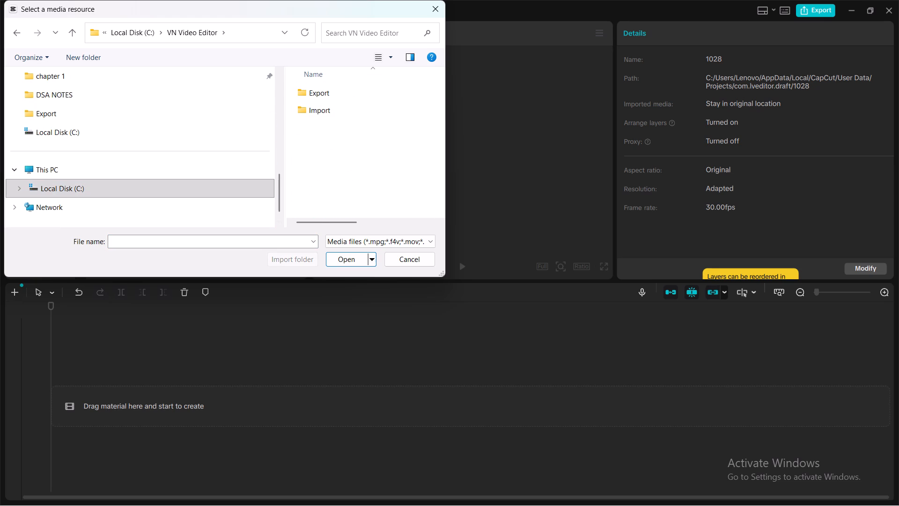
{"action": "scroll", "coordinate": [142, 151], "scroll_direction": "down", "scroll_amount": 2}
{"action": "scroll", "coordinate": [142, 151], "scroll_direction": "up", "scroll_amount": 5}
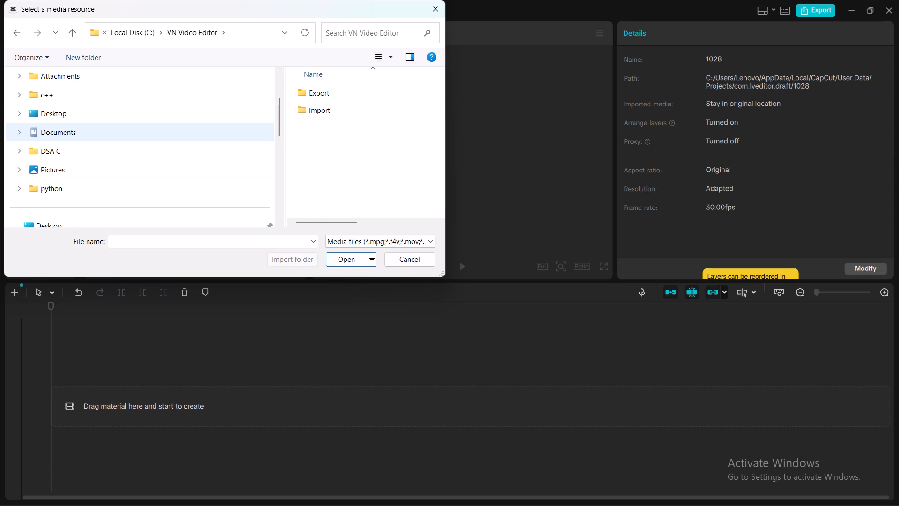
{"action": "scroll", "coordinate": [91, 114], "scroll_direction": "up", "scroll_amount": 2}
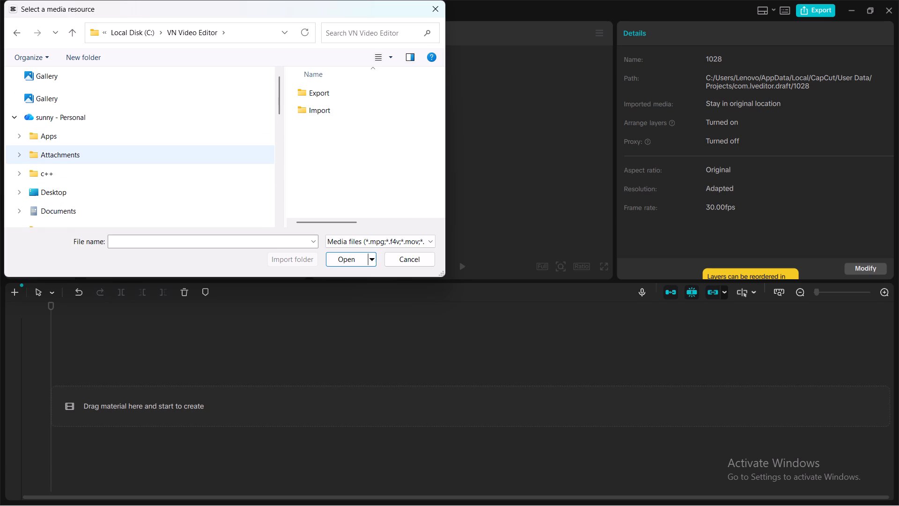
{"action": "scroll", "coordinate": [80, 140], "scroll_direction": "up", "scroll_amount": 1}
Import the -raw avengers model video from Downloads and place it at the start of the timeline's main track.
{"action": "left_click", "coordinate": [122, 74]}
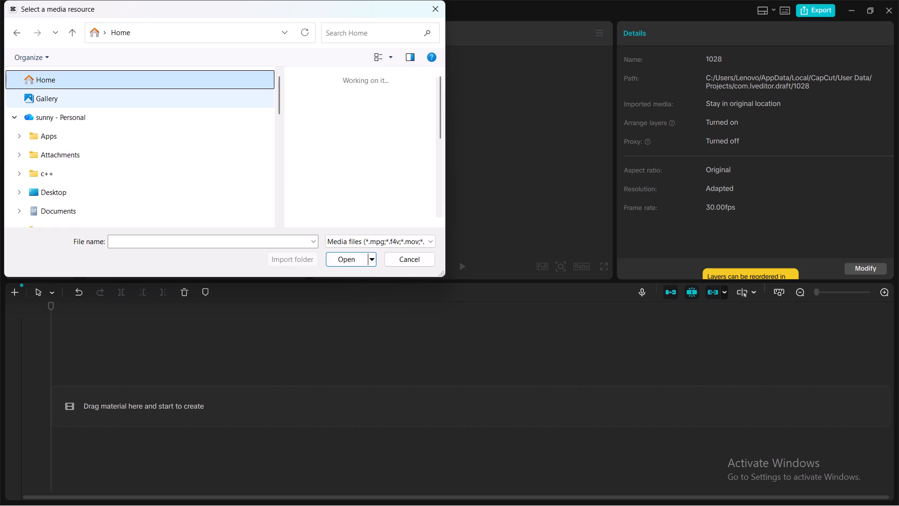
{"action": "double_click", "coordinate": [367, 172]}
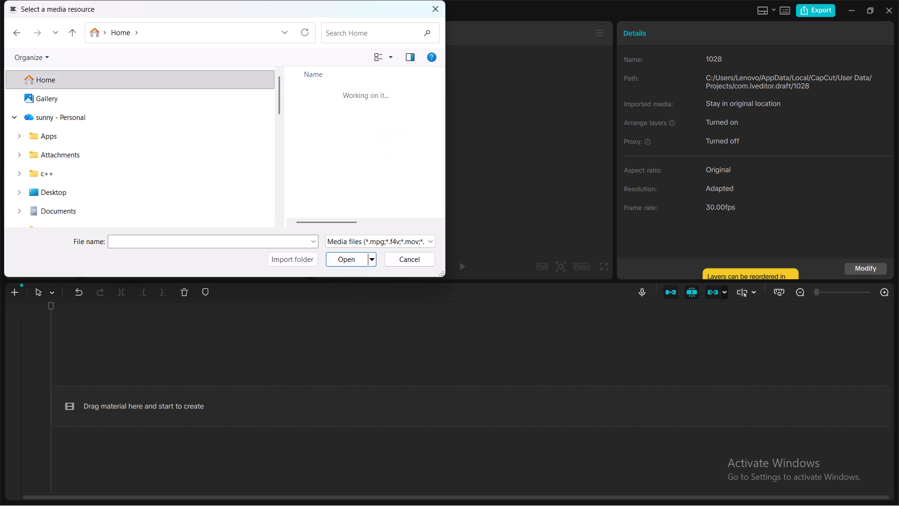
{"action": "left_click", "coordinate": [342, 110]}
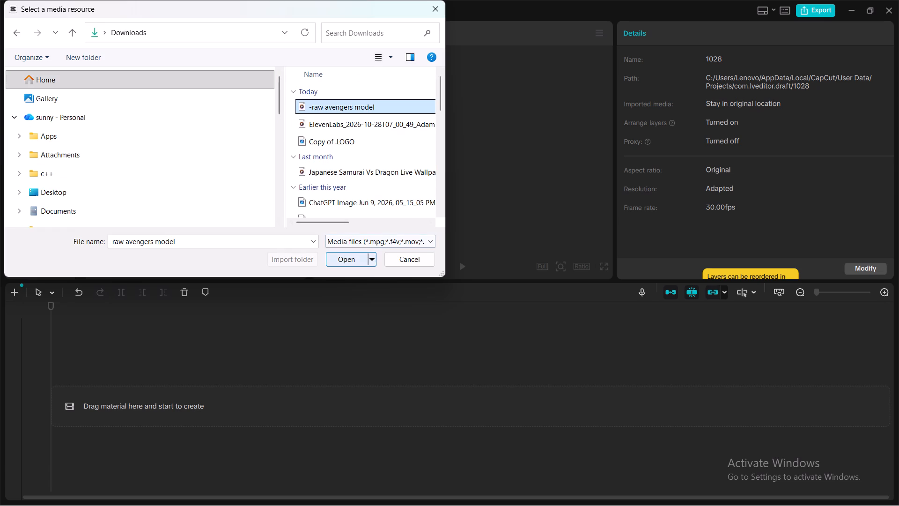
{"action": "left_click", "coordinate": [341, 259]}
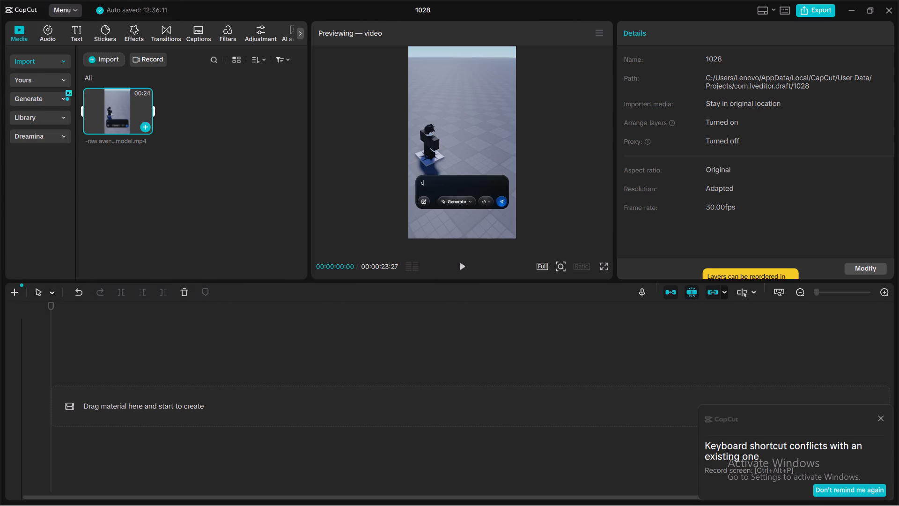
{"action": "left_click_drag", "start_coordinate": [118, 103], "coordinate": [106, 403]}
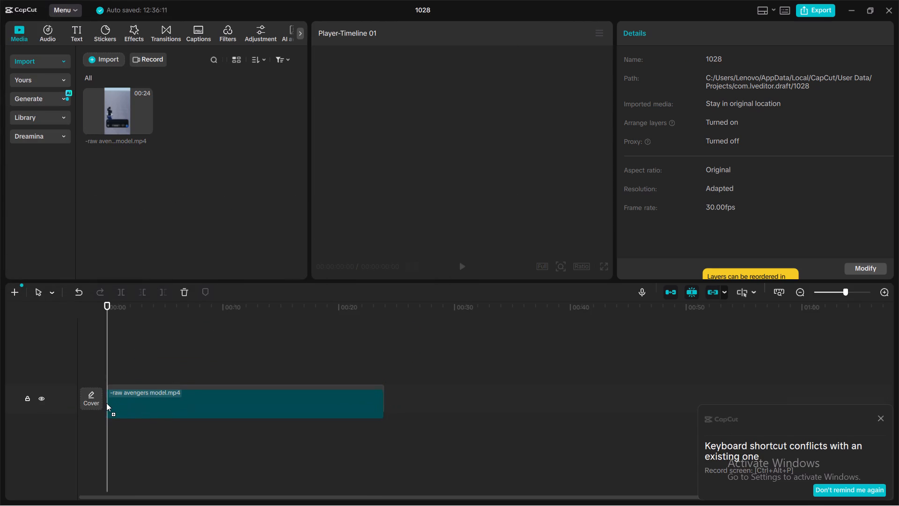
{"action": "left_click_drag", "start_coordinate": [106, 403], "coordinate": [106, 402]}
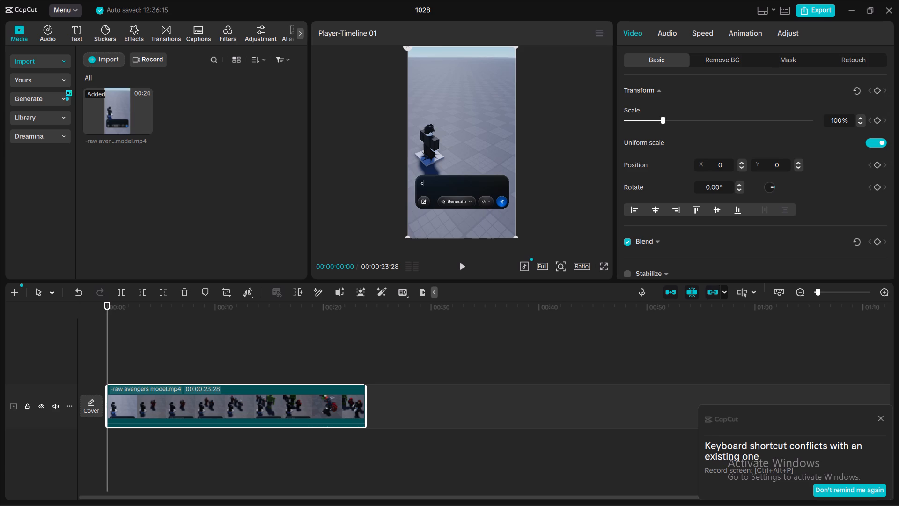
Import the ElevenLabs Adam voiceover from Downloads and place it at the start of the timeline, beneath the video.
{"action": "left_click", "coordinate": [106, 60]}
{"action": "left_click", "coordinate": [156, 84]}
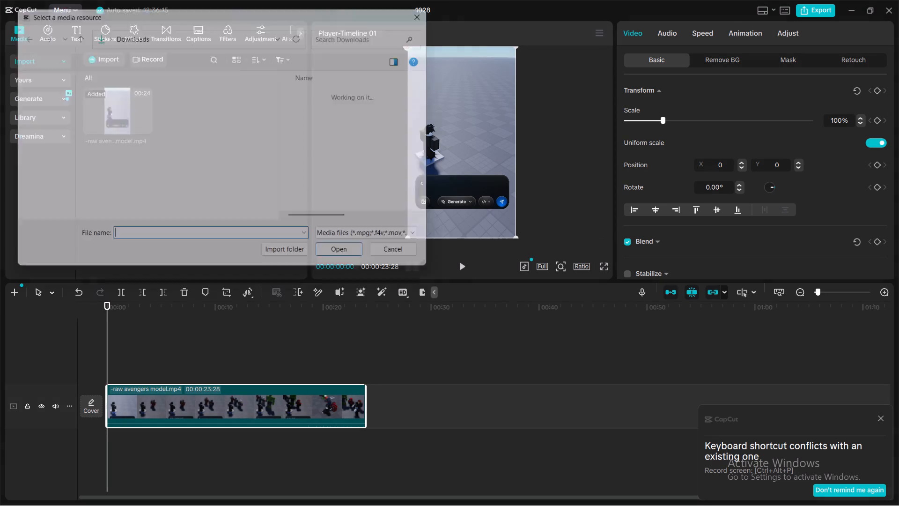
{"action": "left_click", "coordinate": [340, 121]}
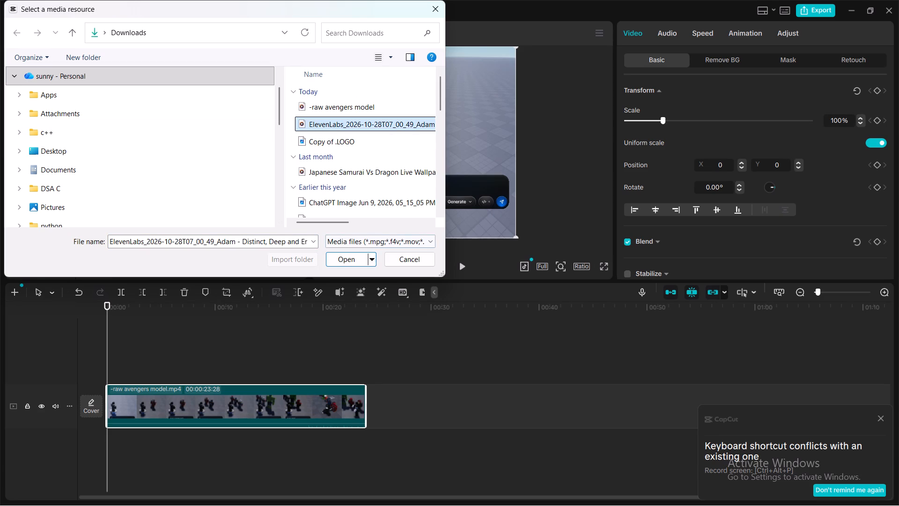
{"action": "left_click", "coordinate": [344, 260]}
{"action": "left_click_drag", "start_coordinate": [192, 97], "coordinate": [149, 332]}
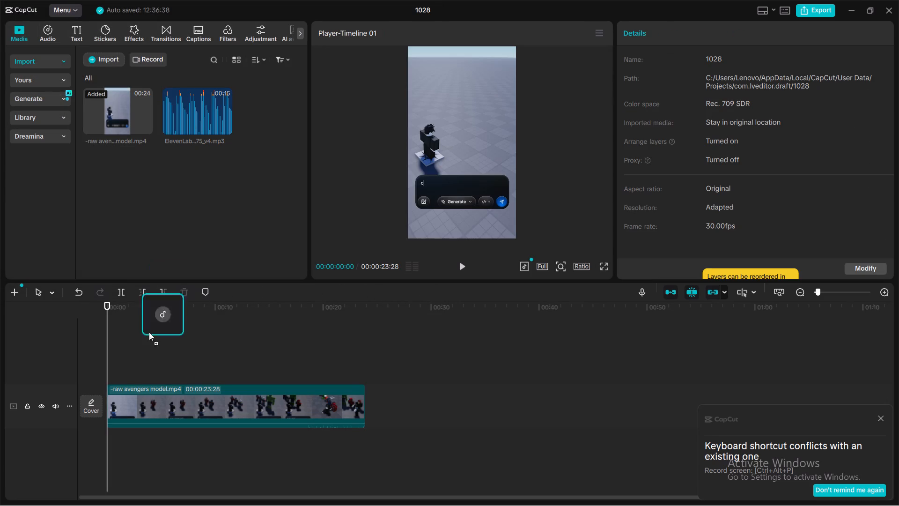
{"action": "left_click_drag", "start_coordinate": [149, 332], "coordinate": [105, 441]}
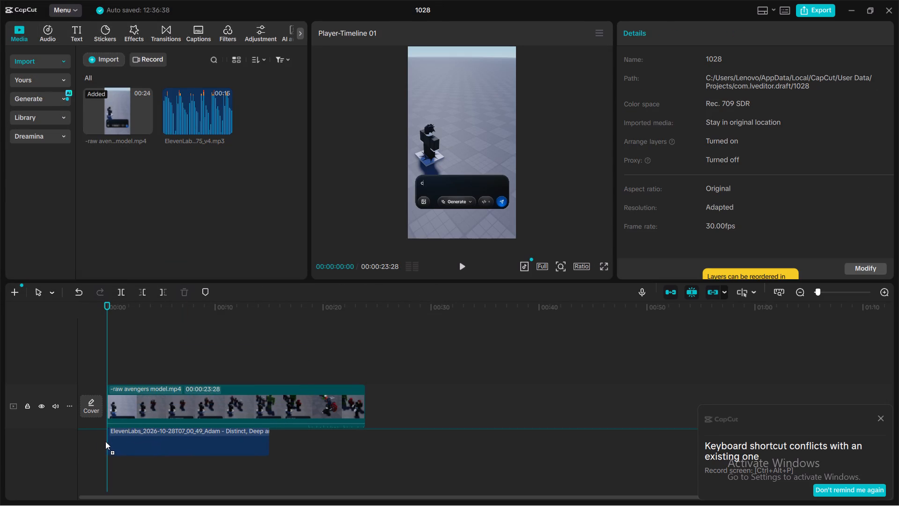
{"action": "left_click_drag", "start_coordinate": [105, 441], "coordinate": [105, 442]}
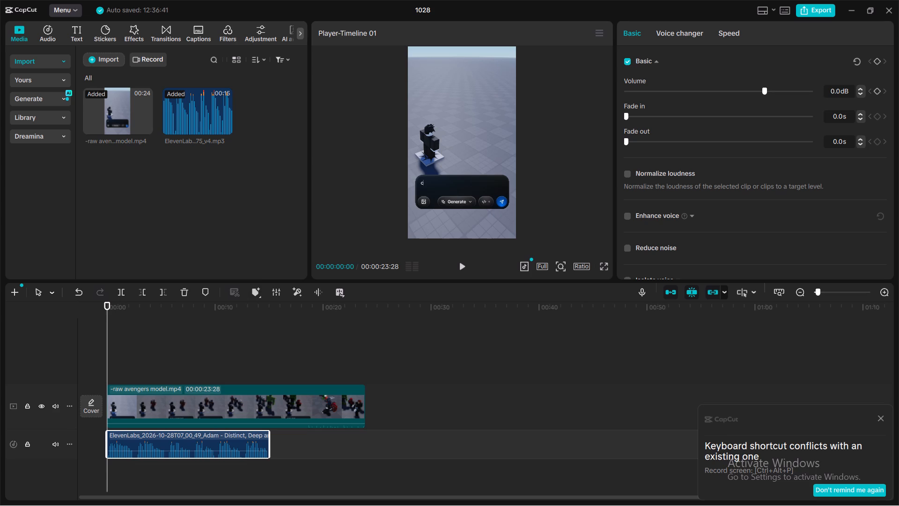
Import the Copy of .LOGO image from Downloads into the project media.
{"action": "left_click", "coordinate": [105, 57]}
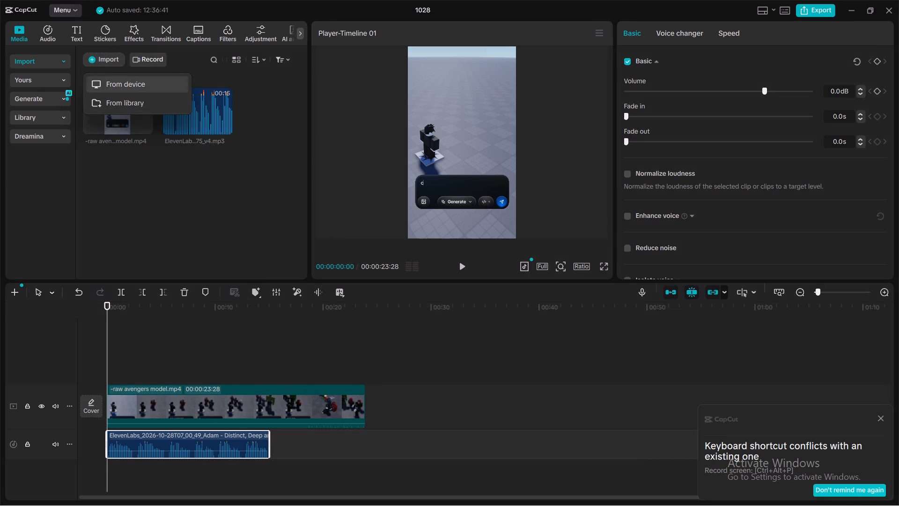
{"action": "left_click", "coordinate": [133, 84]}
{"action": "left_click", "coordinate": [339, 141]}
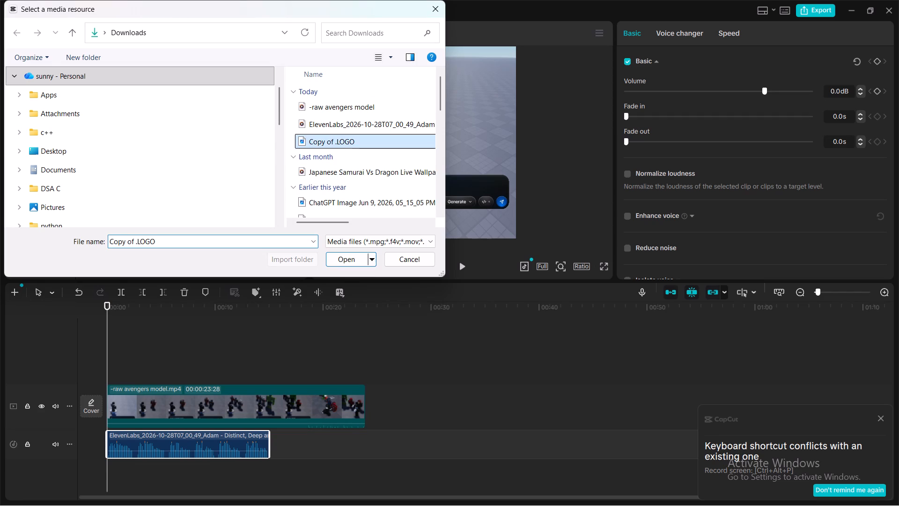
{"action": "left_click", "coordinate": [344, 257]}
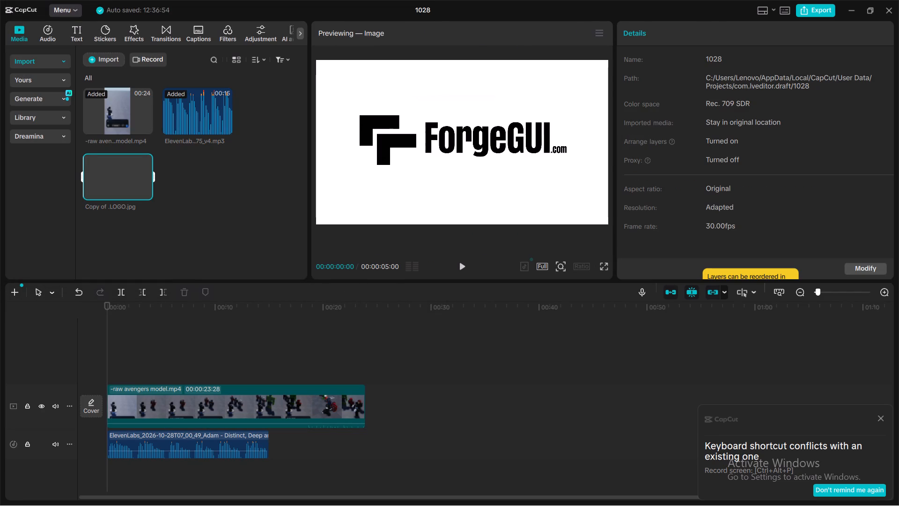
Preview the first seconds of the imported -raw avengers model.mp4 footage.
{"action": "left_click", "coordinate": [131, 114]}
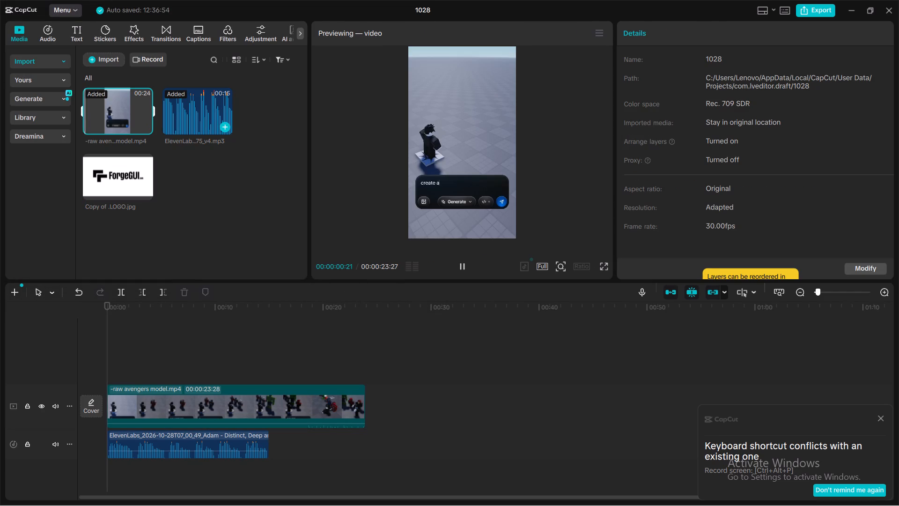
{"action": "left_click", "coordinate": [200, 125]}
{"action": "left_click", "coordinate": [117, 111]}
{"action": "left_click", "coordinate": [465, 263]}
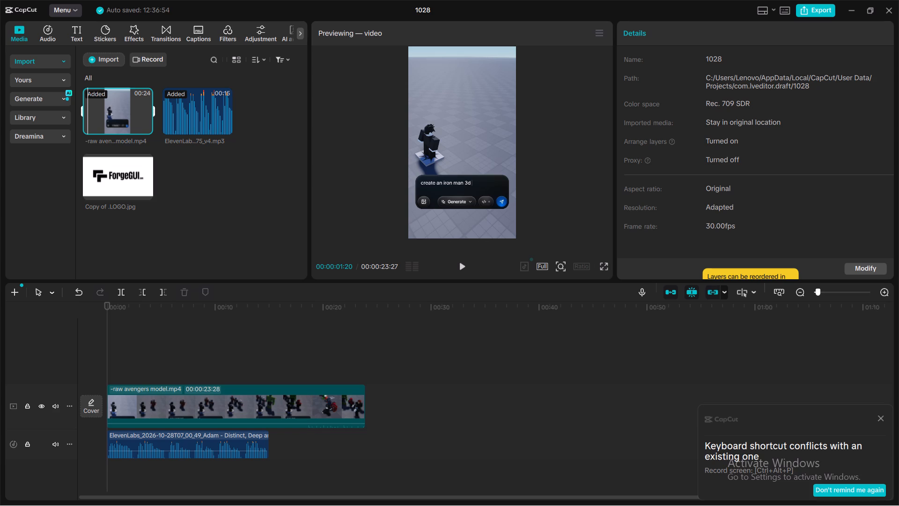
{"action": "left_click", "coordinate": [460, 267]}
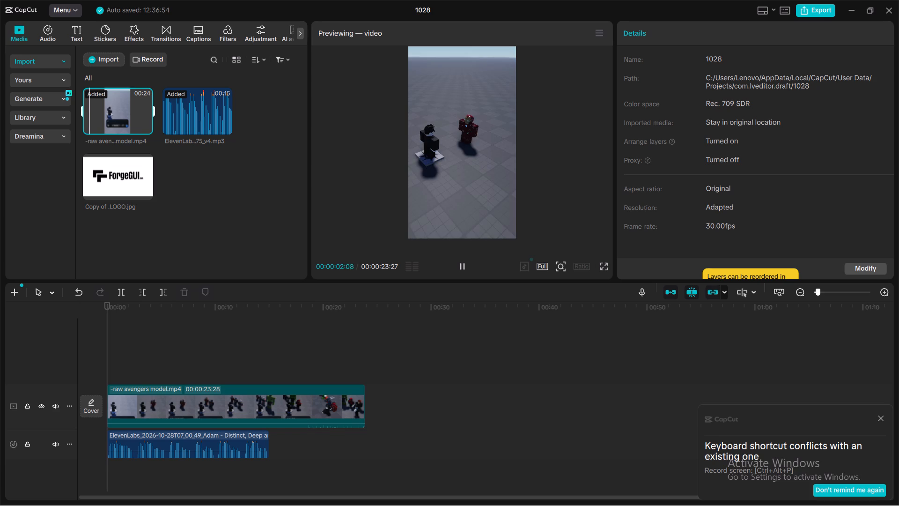
{"action": "left_click", "coordinate": [461, 266]}
Cut the first pause out of the voiceover by splitting it at 00:00:02:12 and 00:00:02:25 and deleting the short piece between.
{"action": "left_click", "coordinate": [249, 404]}
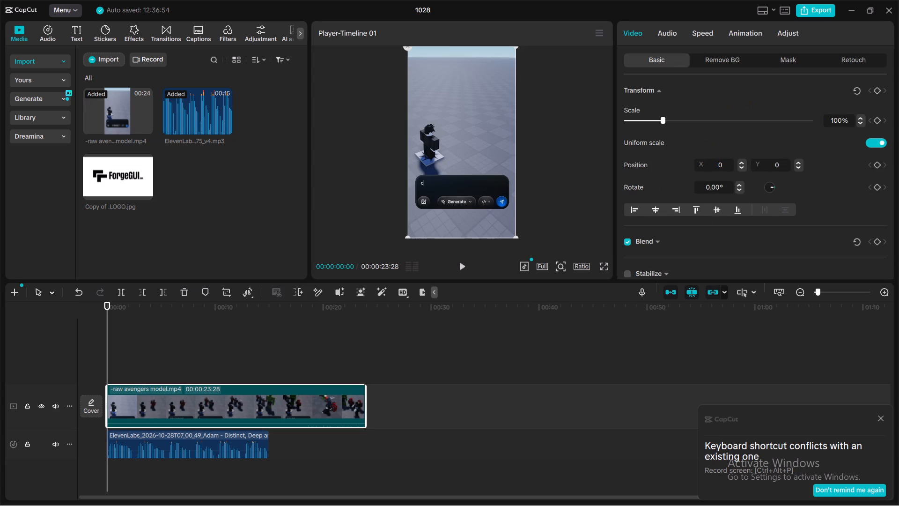
{"action": "left_click", "coordinate": [461, 265]}
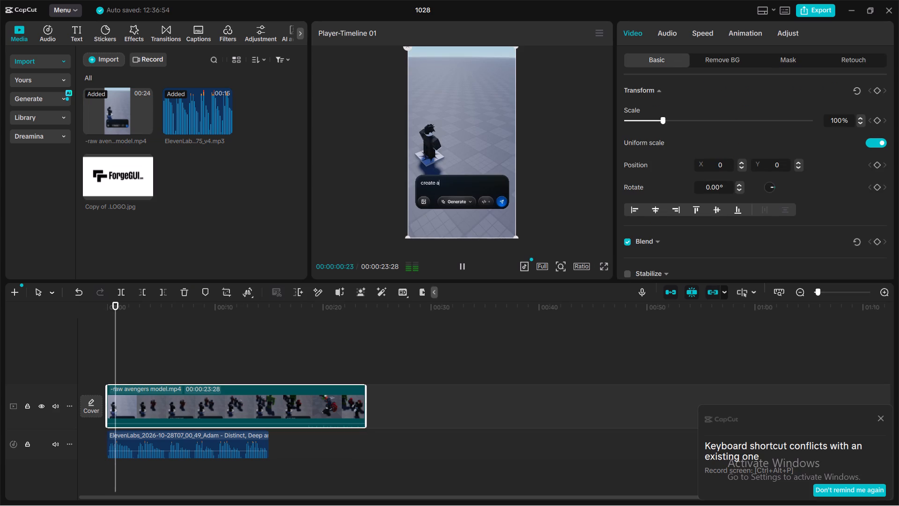
{"action": "left_click", "coordinate": [461, 265]}
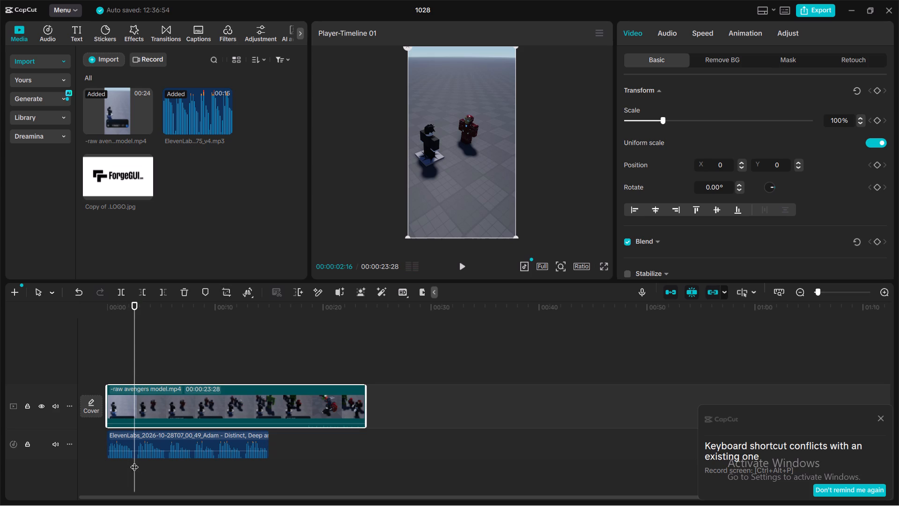
{"action": "left_click_drag", "start_coordinate": [137, 460], "coordinate": [136, 465]}
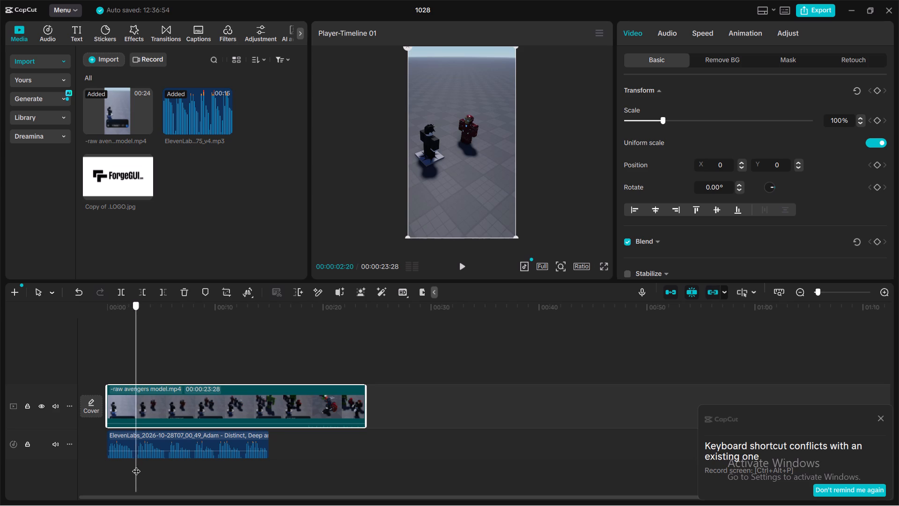
{"action": "left_click_drag", "start_coordinate": [136, 465], "coordinate": [133, 470]}
{"action": "left_click", "coordinate": [151, 443]}
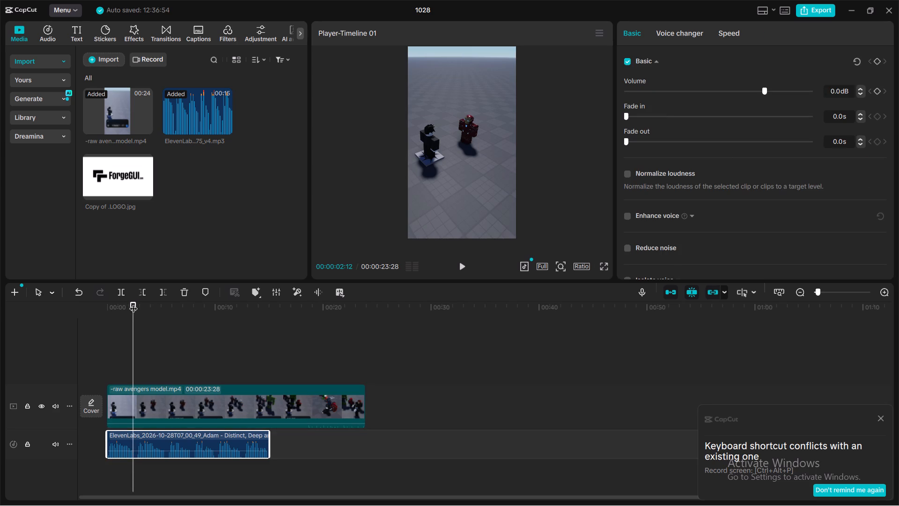
{"action": "left_click", "coordinate": [124, 294]}
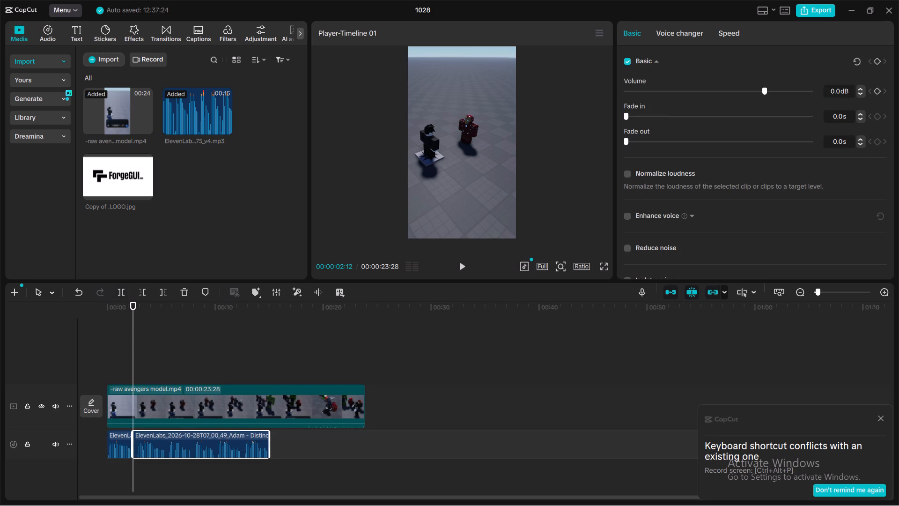
{"action": "left_click", "coordinate": [134, 460]}
{"action": "left_click", "coordinate": [122, 292]}
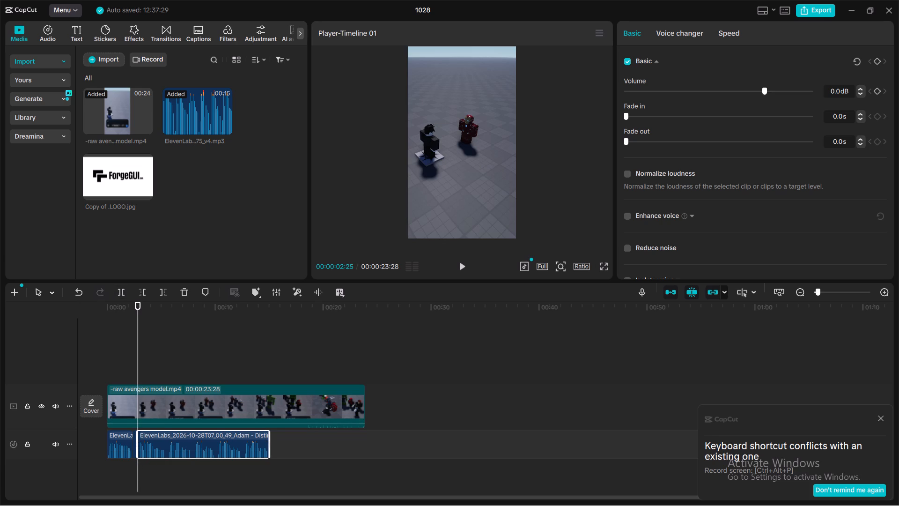
{"action": "left_click", "coordinate": [136, 447]}
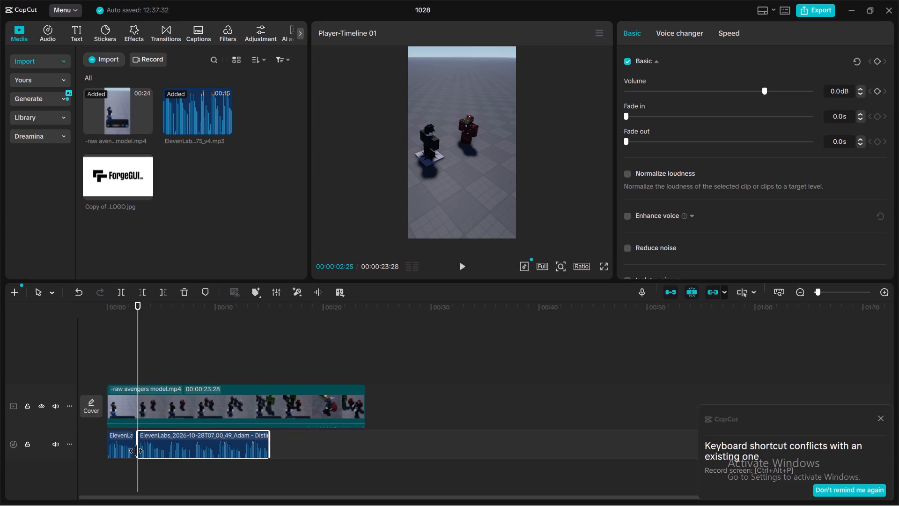
{"action": "left_click", "coordinate": [135, 451]}
{"action": "left_click", "coordinate": [142, 290]}
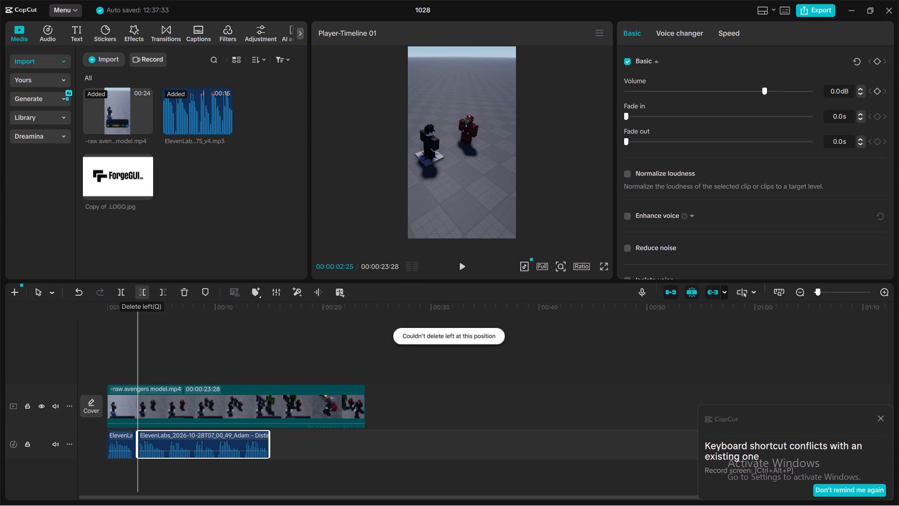
{"action": "left_click", "coordinate": [178, 358]}
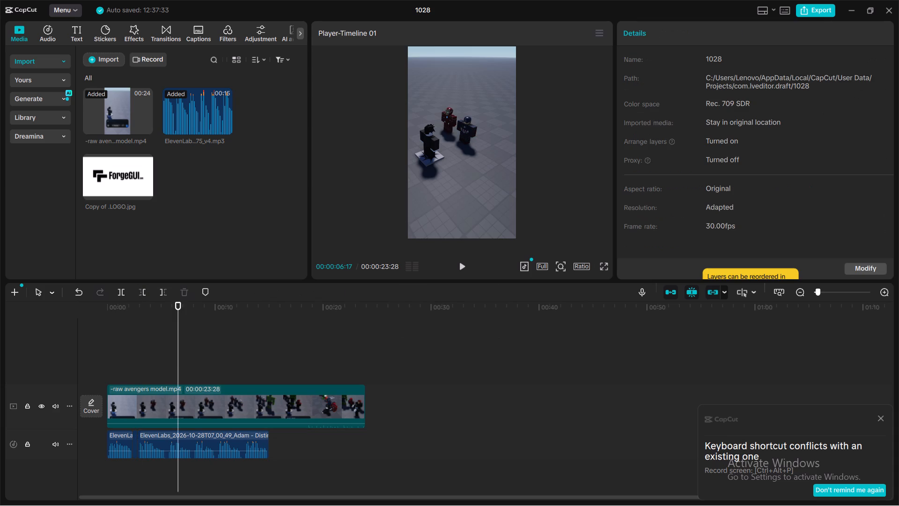
{"action": "left_click", "coordinate": [135, 452]}
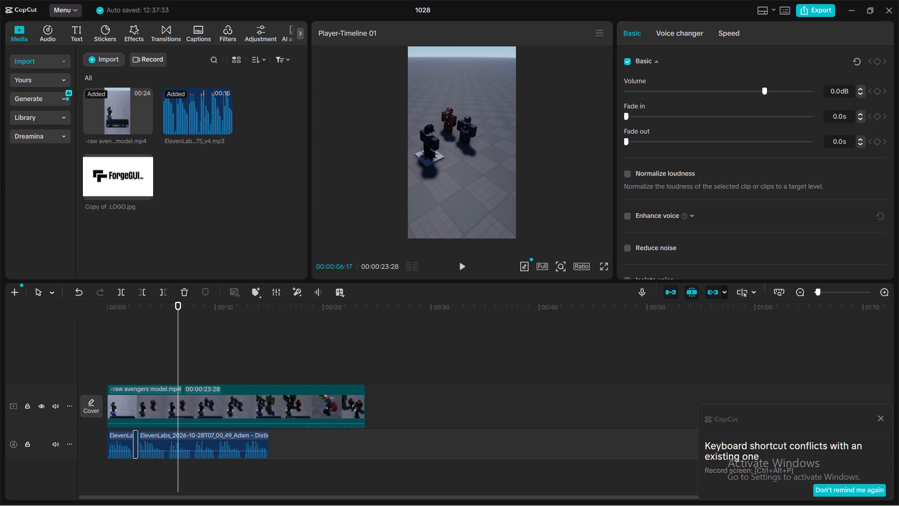
{"action": "left_click", "coordinate": [185, 290]}
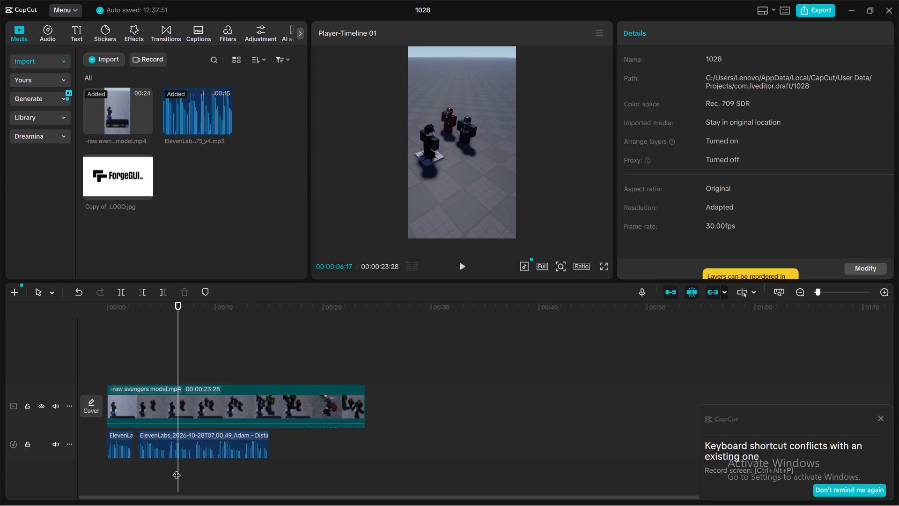
Cut the second pause out of the voiceover by splitting it at 00:00:05:10 and 00:00:05:22 and deleting the piece between.
{"action": "left_click_drag", "start_coordinate": [178, 467], "coordinate": [166, 471]}
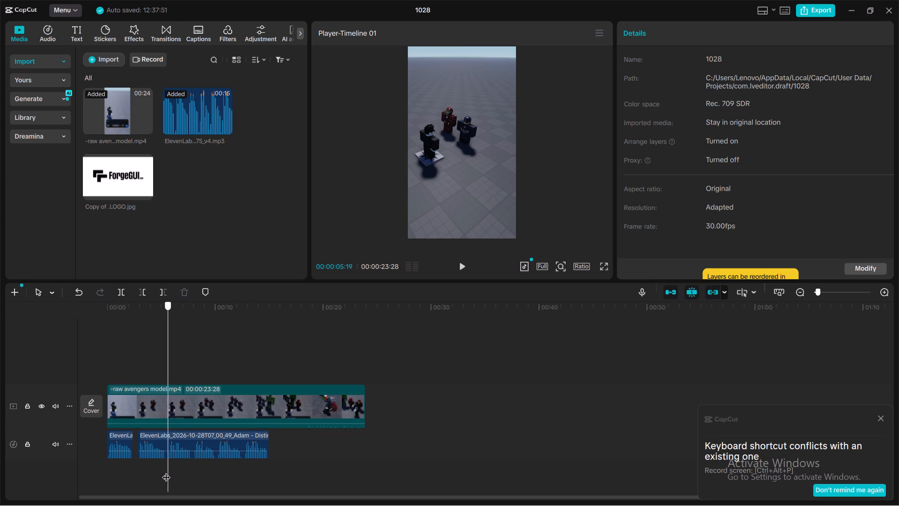
{"action": "left_click_drag", "start_coordinate": [166, 471], "coordinate": [165, 471]}
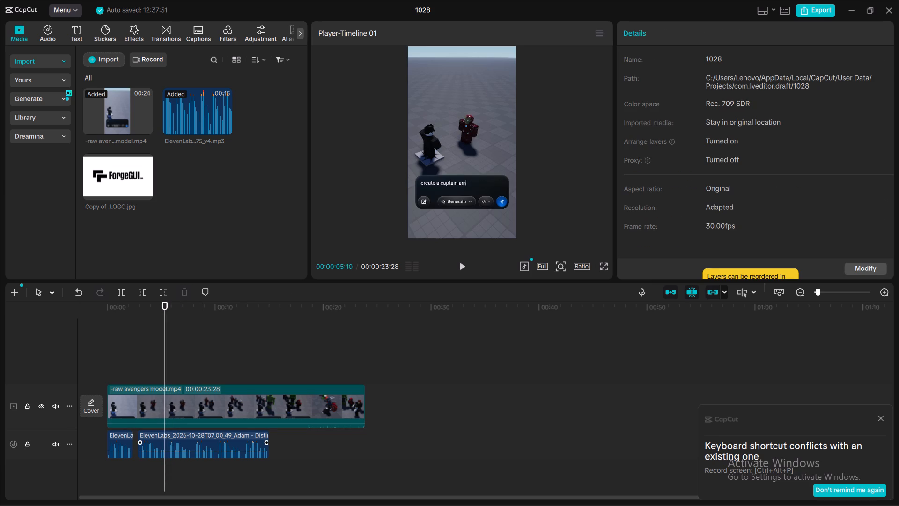
{"action": "left_click", "coordinate": [203, 443]}
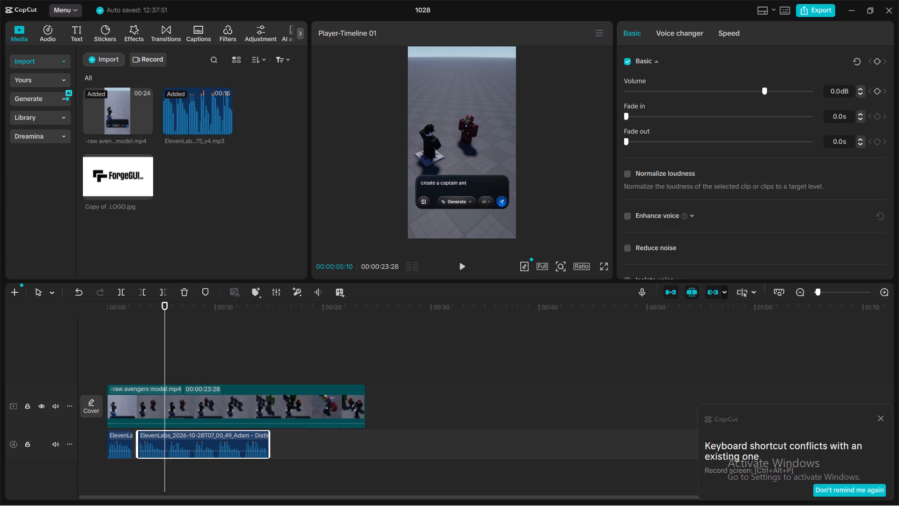
{"action": "left_click", "coordinate": [122, 293]}
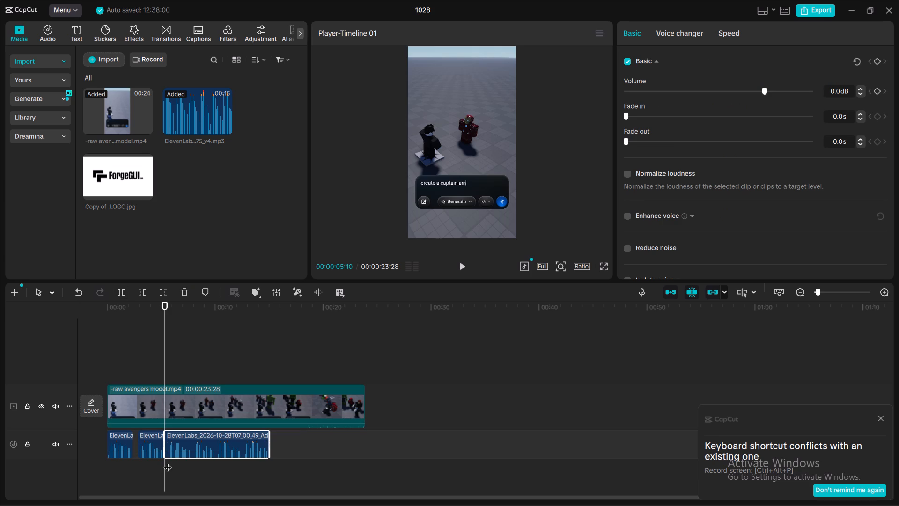
{"action": "left_click_drag", "start_coordinate": [165, 462], "coordinate": [170, 465]}
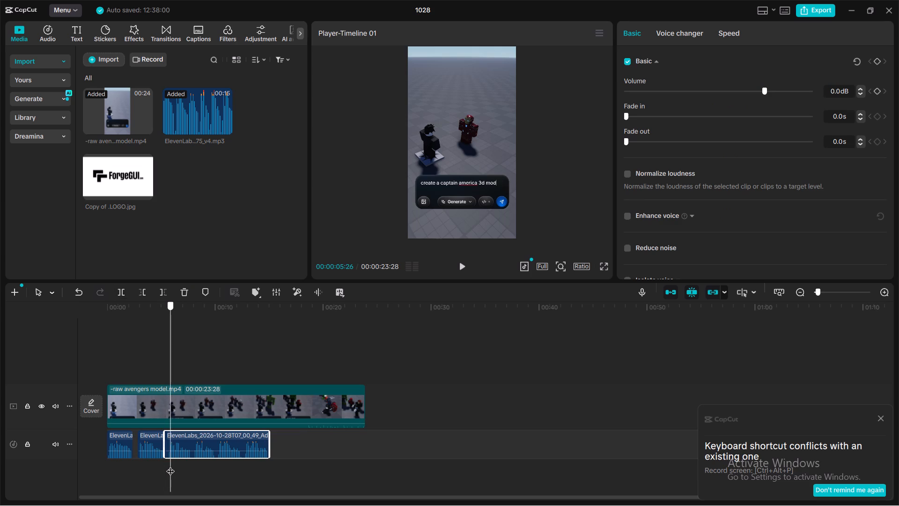
{"action": "left_click_drag", "start_coordinate": [170, 465], "coordinate": [169, 465]}
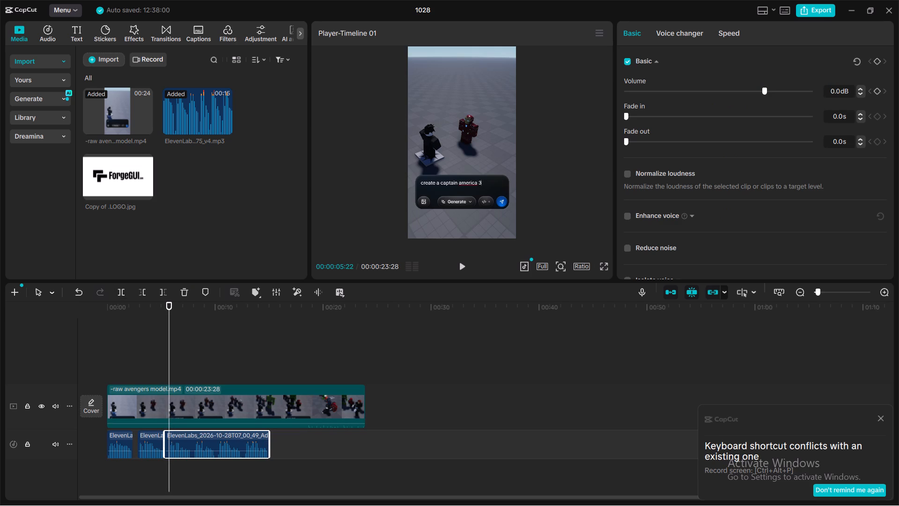
{"action": "left_click", "coordinate": [119, 292]}
{"action": "left_click", "coordinate": [153, 473]}
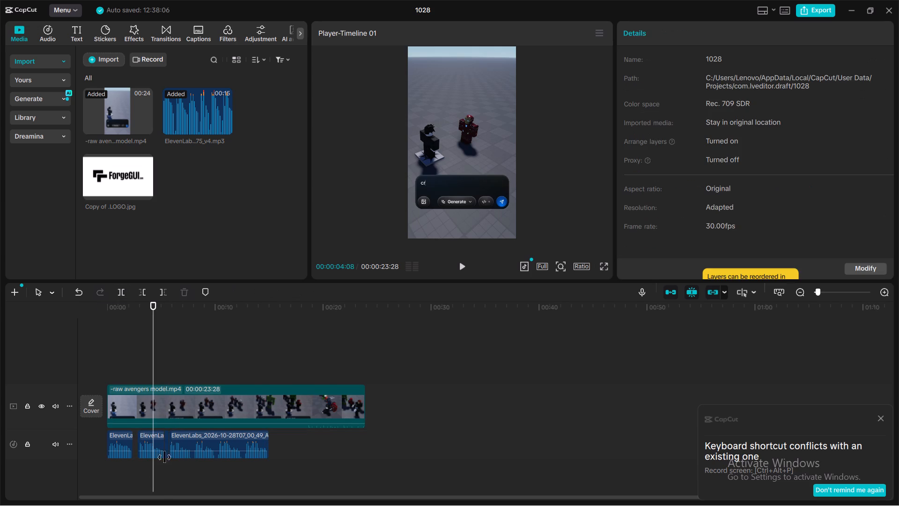
{"action": "left_click", "coordinate": [165, 456]}
{"action": "left_click", "coordinate": [184, 289]}
Cut the third pause out of the voiceover by splitting it at 00:00:07:22 and 00:00:08:02 and deleting the piece between.
{"action": "left_click", "coordinate": [191, 458]}
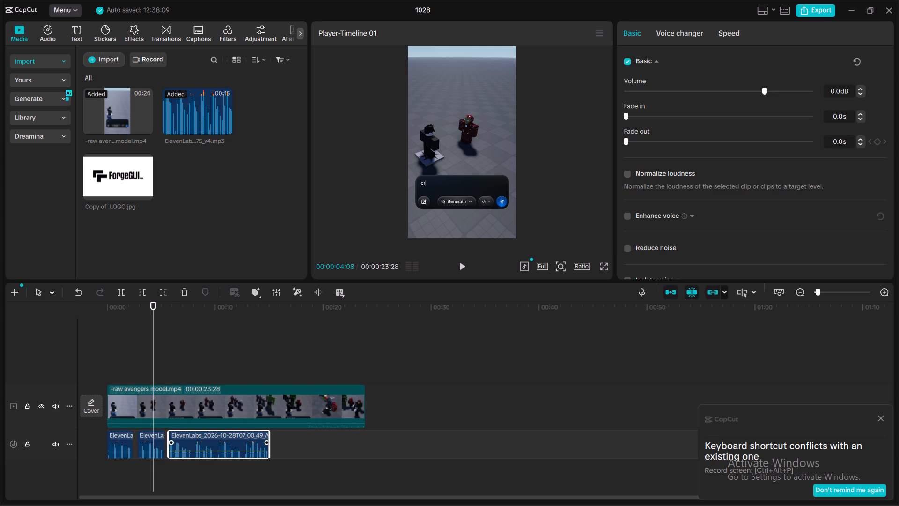
{"action": "left_click", "coordinate": [190, 457]}
{"action": "left_click_drag", "start_coordinate": [153, 463], "coordinate": [191, 469]}
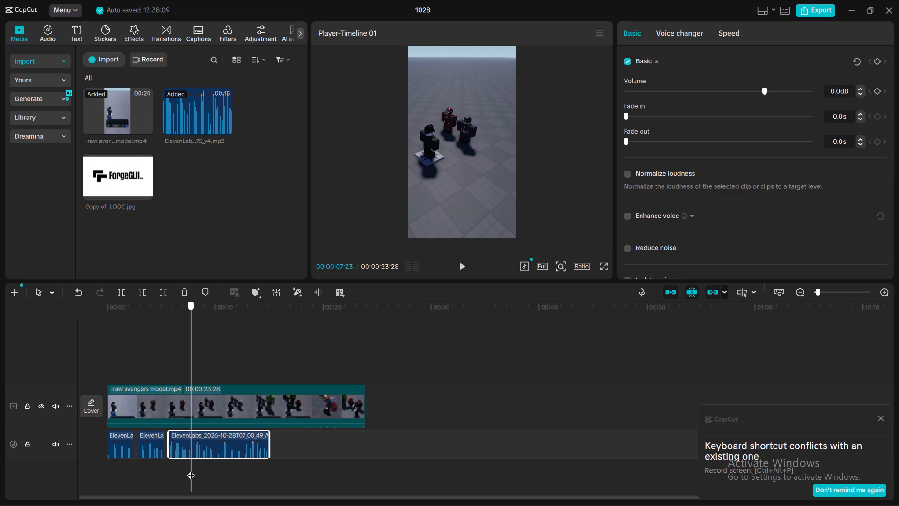
{"action": "left_click_drag", "start_coordinate": [191, 469], "coordinate": [191, 472]}
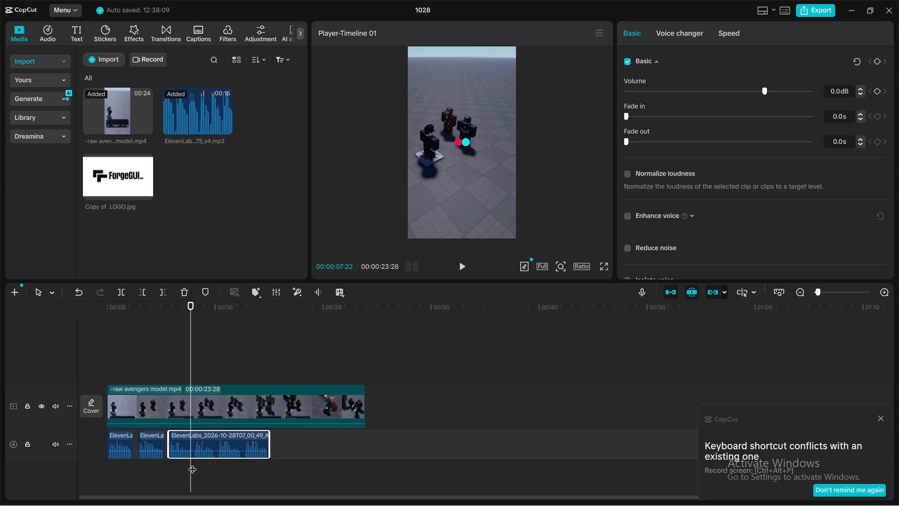
{"action": "left_click", "coordinate": [118, 293]}
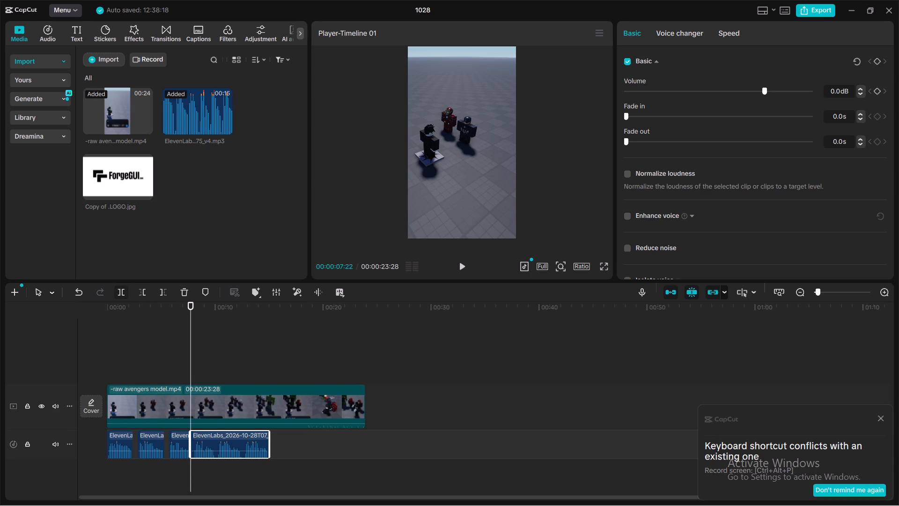
{"action": "left_click_drag", "start_coordinate": [190, 364], "coordinate": [194, 368]}
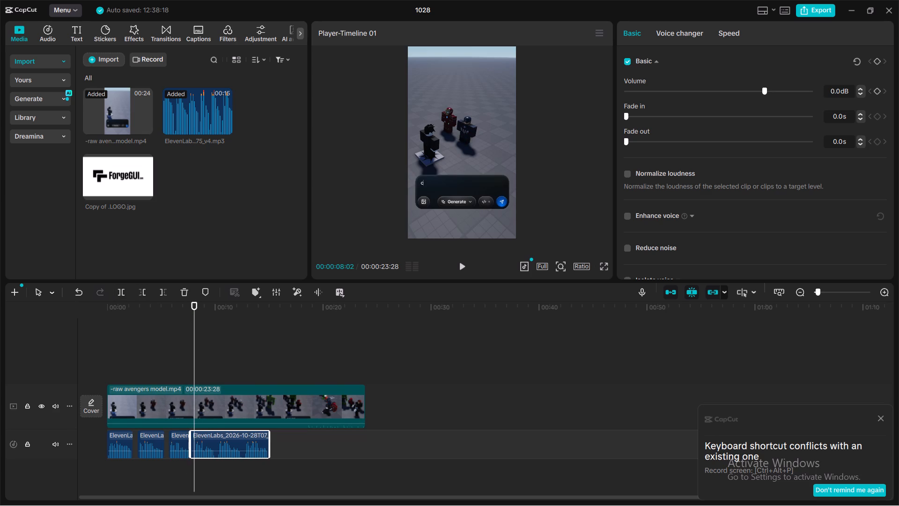
{"action": "left_click", "coordinate": [124, 295]}
{"action": "left_click", "coordinate": [171, 490]}
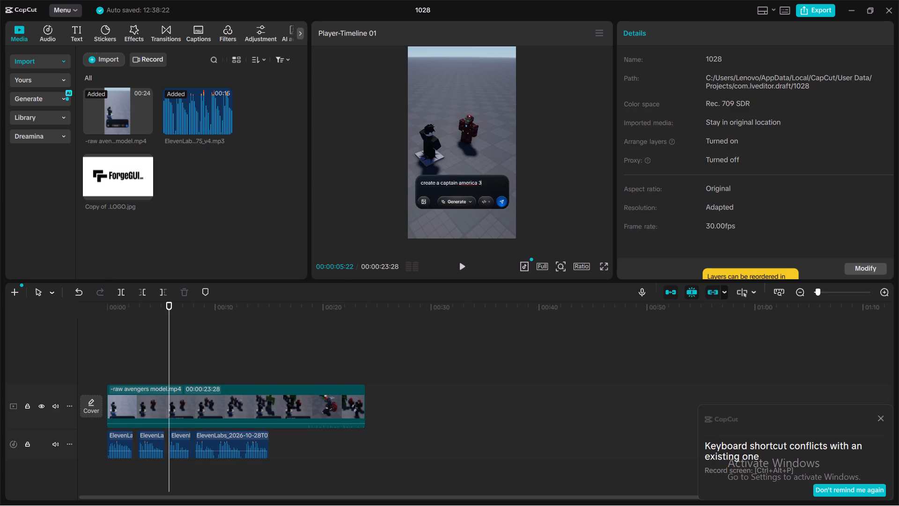
{"action": "left_click", "coordinate": [194, 455]}
{"action": "left_click", "coordinate": [191, 476]}
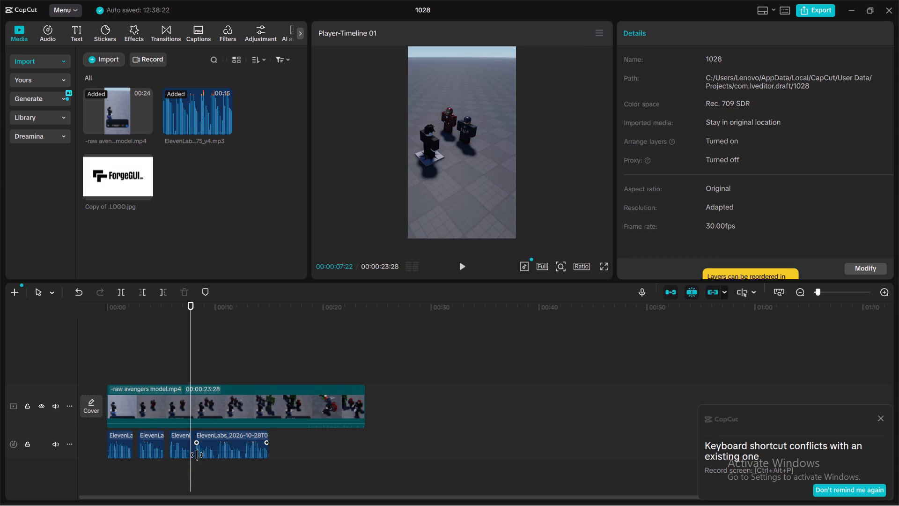
{"action": "left_click_drag", "start_coordinate": [192, 469], "coordinate": [171, 472]}
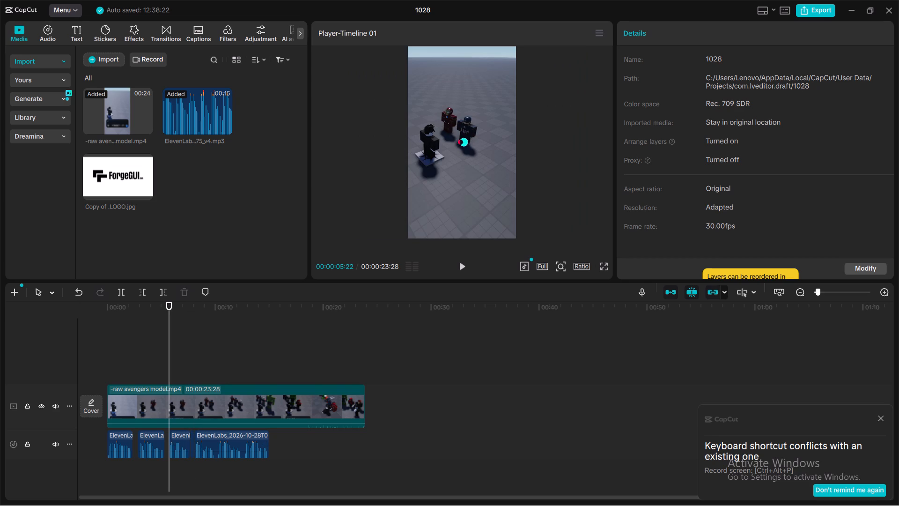
{"action": "left_click", "coordinate": [193, 457]}
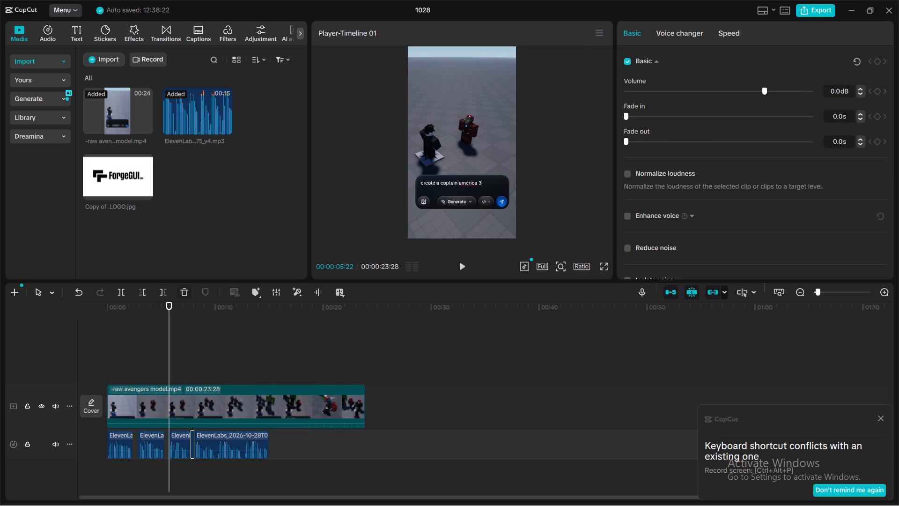
{"action": "left_click", "coordinate": [186, 291]}
Cut the fourth pause out of the voiceover by splitting it at 00:00:10:01 and 00:00:10:11 and deleting the piece between.
{"action": "left_click_drag", "start_coordinate": [170, 465], "coordinate": [174, 469]}
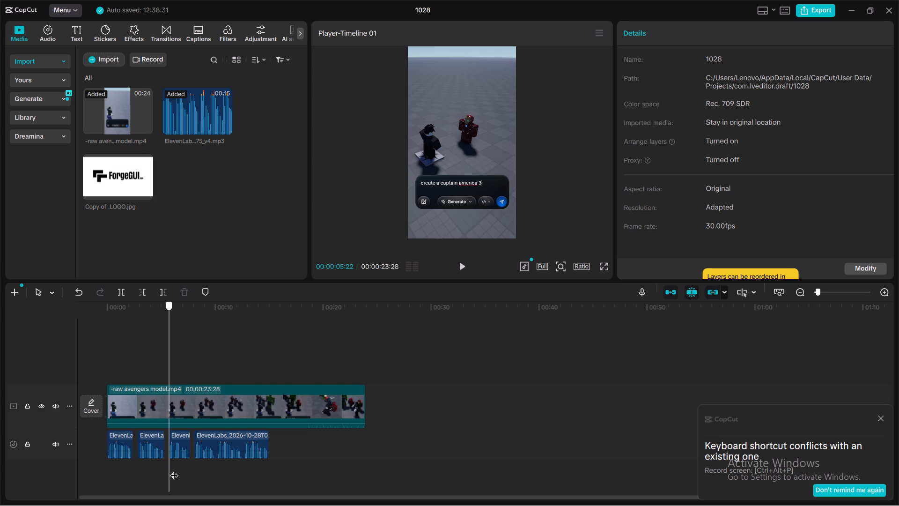
{"action": "left_click_drag", "start_coordinate": [174, 469], "coordinate": [213, 469]}
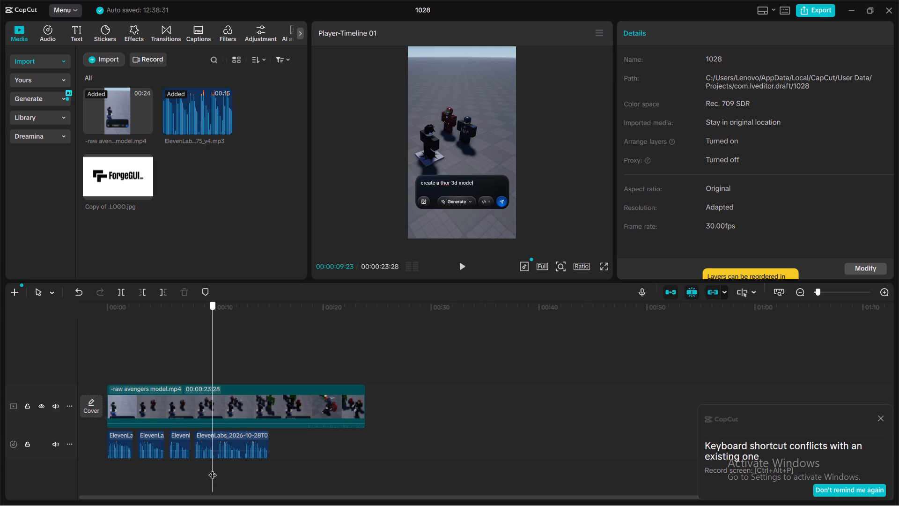
{"action": "left_click_drag", "start_coordinate": [213, 469], "coordinate": [215, 471]}
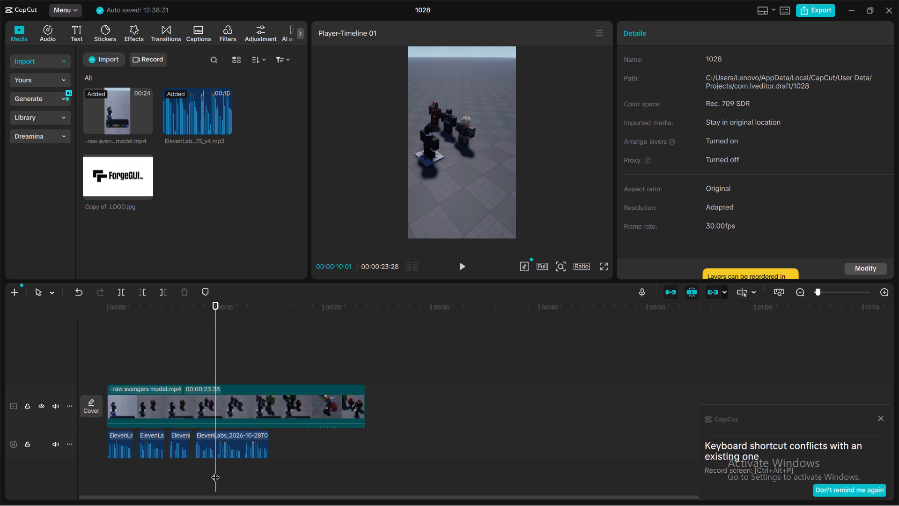
{"action": "left_click", "coordinate": [202, 447]}
{"action": "left_click", "coordinate": [123, 289]}
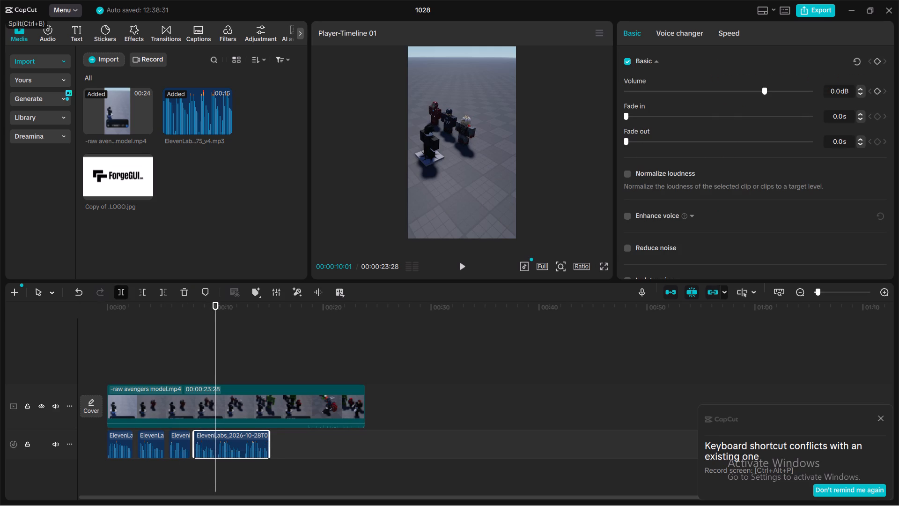
{"action": "left_click", "coordinate": [231, 495]}
{"action": "left_click", "coordinate": [216, 471]}
{"action": "left_click", "coordinate": [198, 467]}
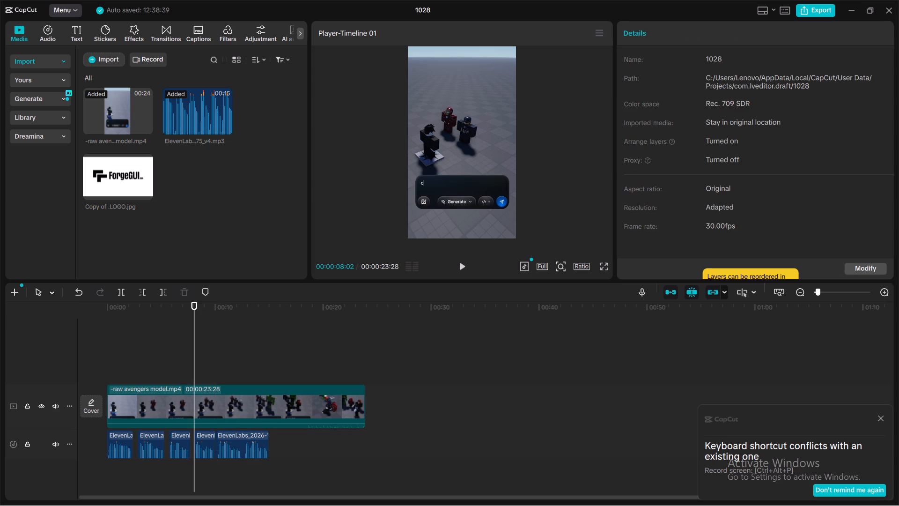
{"action": "left_click", "coordinate": [218, 459]}
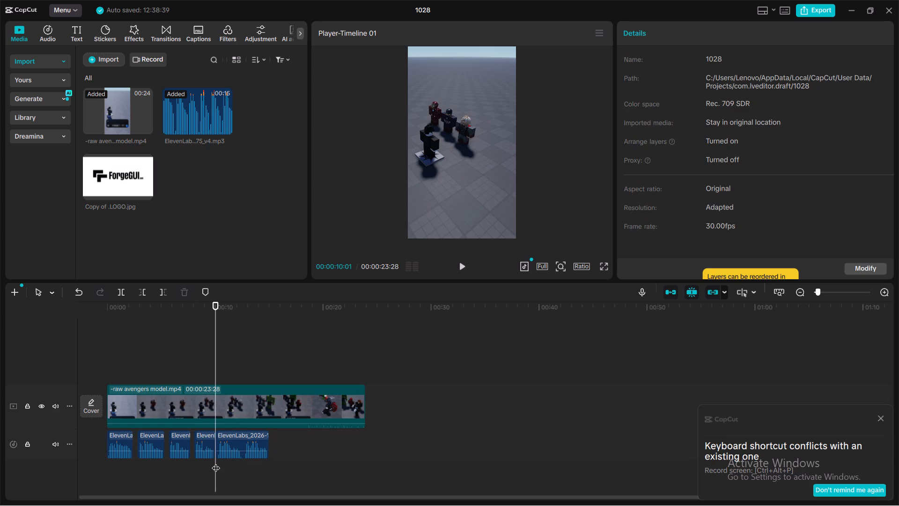
{"action": "left_click_drag", "start_coordinate": [215, 463], "coordinate": [219, 467]}
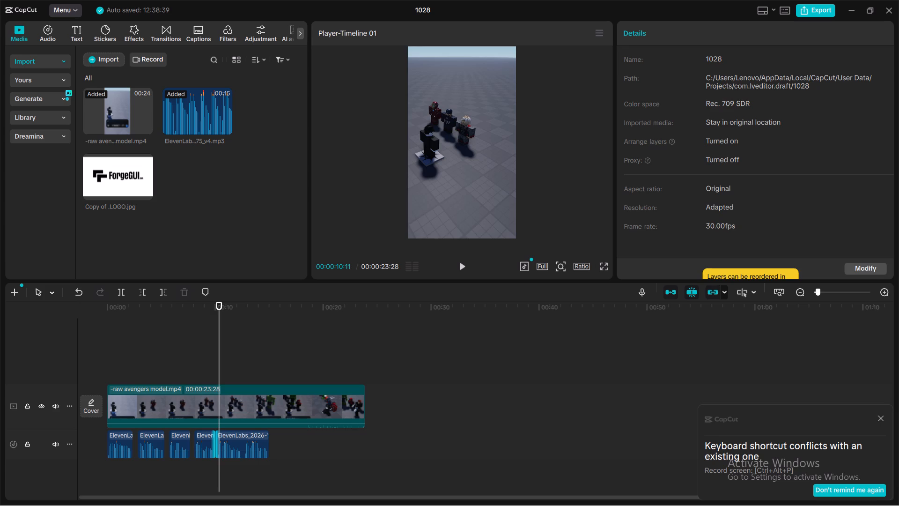
{"action": "left_click", "coordinate": [236, 458]}
{"action": "left_click", "coordinate": [124, 293]}
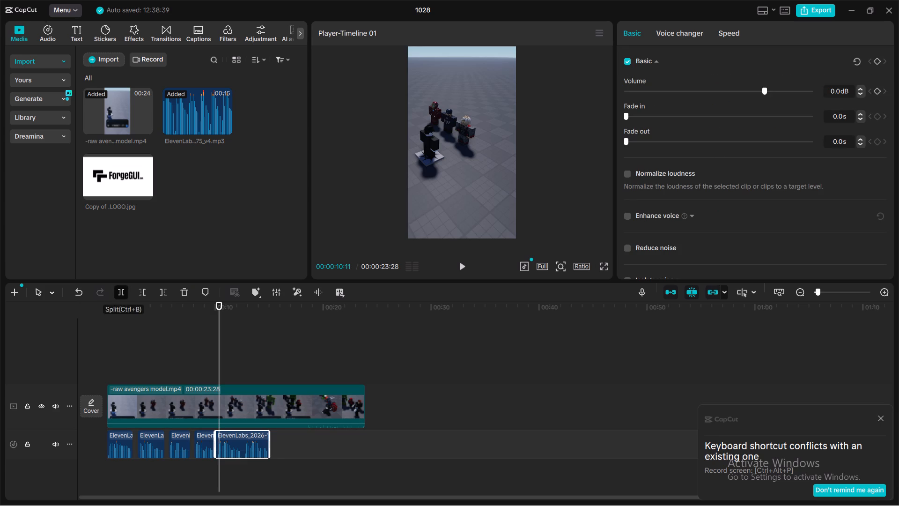
{"action": "left_click", "coordinate": [170, 484]}
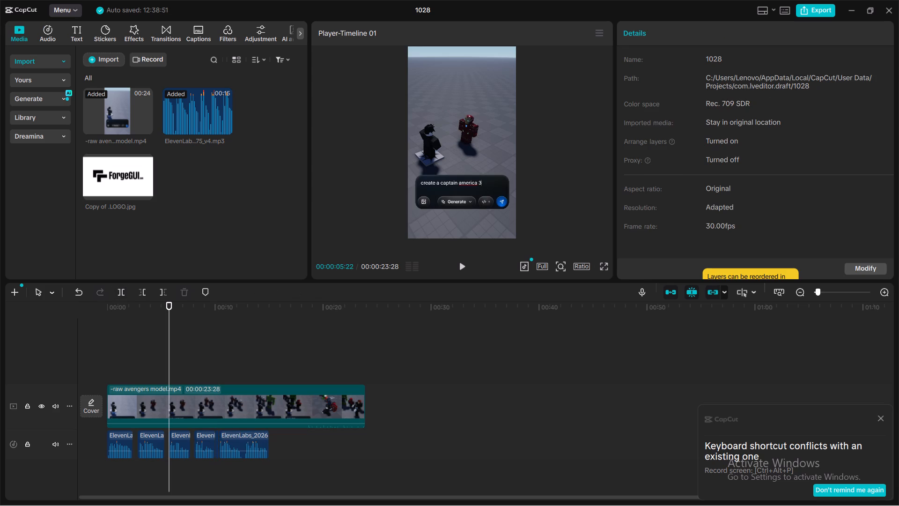
{"action": "left_click", "coordinate": [218, 457]}
{"action": "left_click", "coordinate": [185, 293]}
Cut the fifth pause out of the voiceover by splitting it at 00:00:12:11 and 00:00:12:23 and deleting the piece between.
{"action": "left_click_drag", "start_coordinate": [169, 468], "coordinate": [180, 469]}
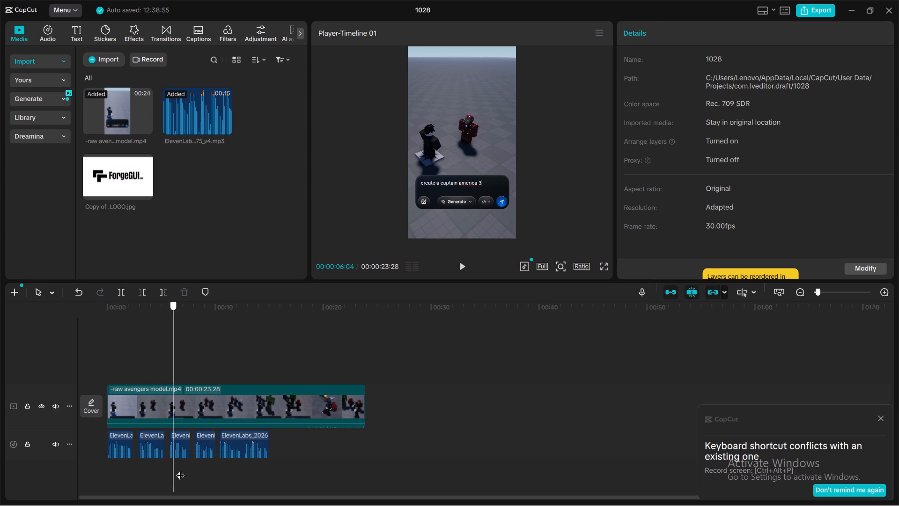
{"action": "left_click_drag", "start_coordinate": [180, 469], "coordinate": [241, 467]}
{"action": "left_click", "coordinate": [251, 454]}
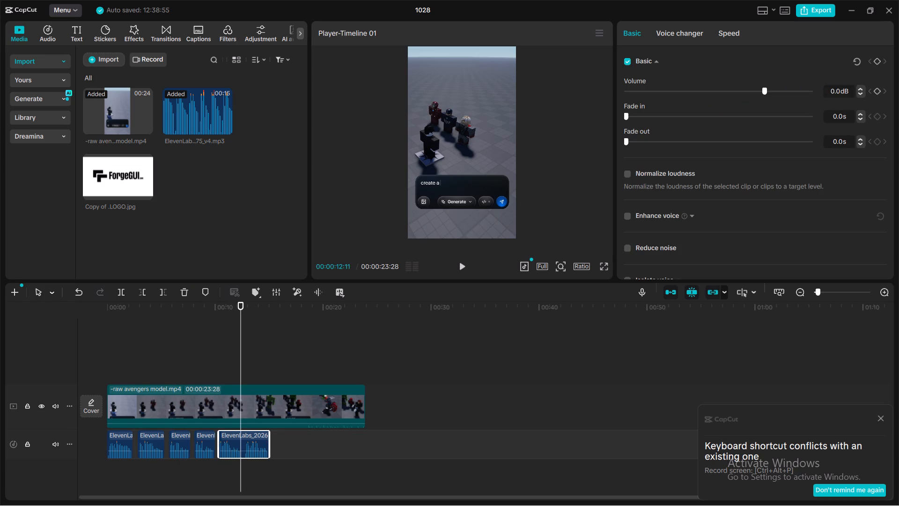
{"action": "left_click", "coordinate": [120, 292]}
{"action": "left_click", "coordinate": [251, 480]}
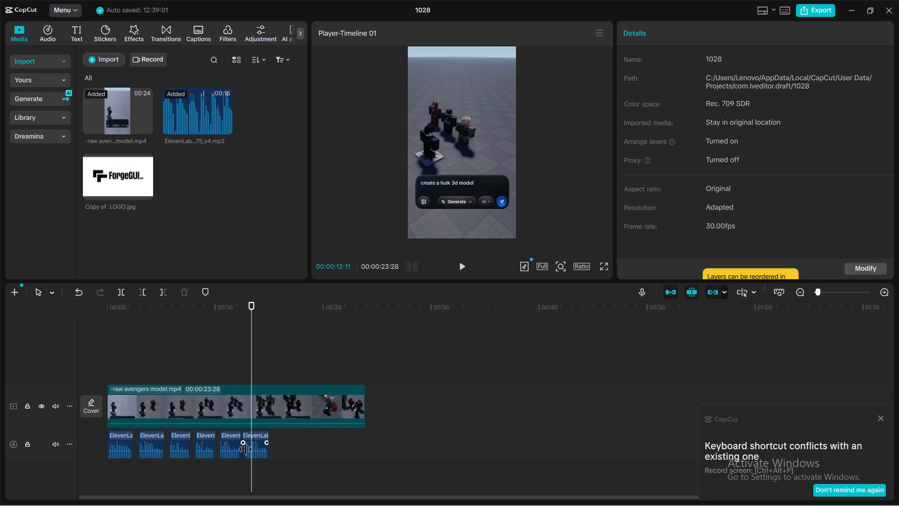
{"action": "left_click_drag", "start_coordinate": [251, 468], "coordinate": [245, 475]}
{"action": "left_click", "coordinate": [259, 453]}
{"action": "left_click", "coordinate": [124, 295]}
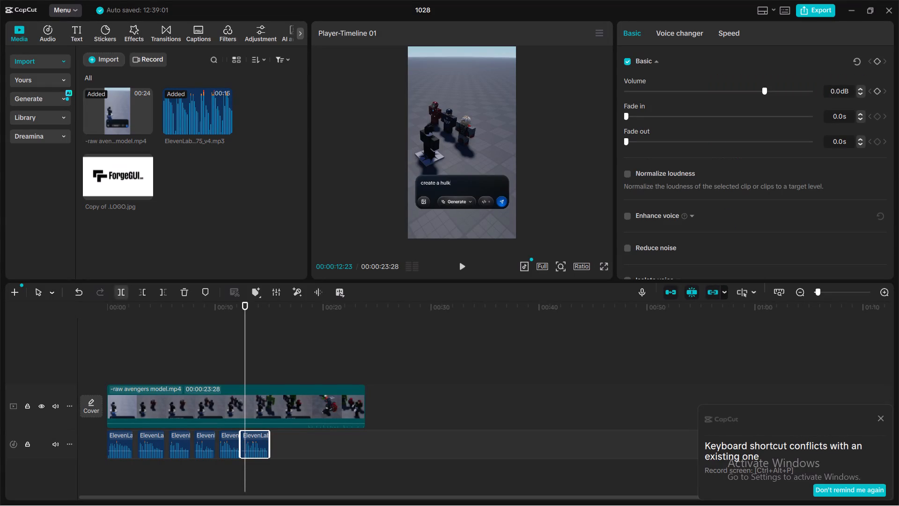
{"action": "left_click", "coordinate": [242, 476]}
{"action": "left_click", "coordinate": [226, 476]}
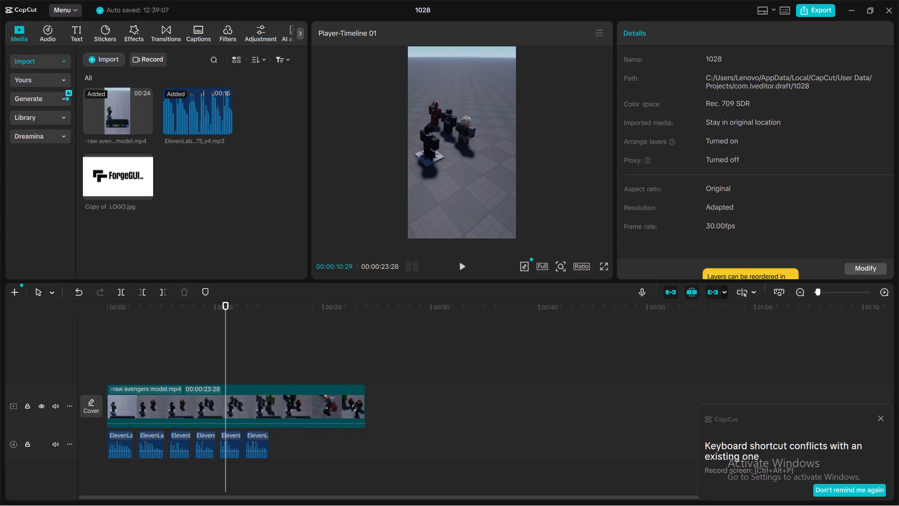
{"action": "left_click", "coordinate": [243, 457]}
{"action": "left_click", "coordinate": [184, 294]}
Play the timeline from the start to check how the first voiceover pieces line up with the model footage.
{"action": "left_click_drag", "start_coordinate": [227, 365], "coordinate": [83, 377]}
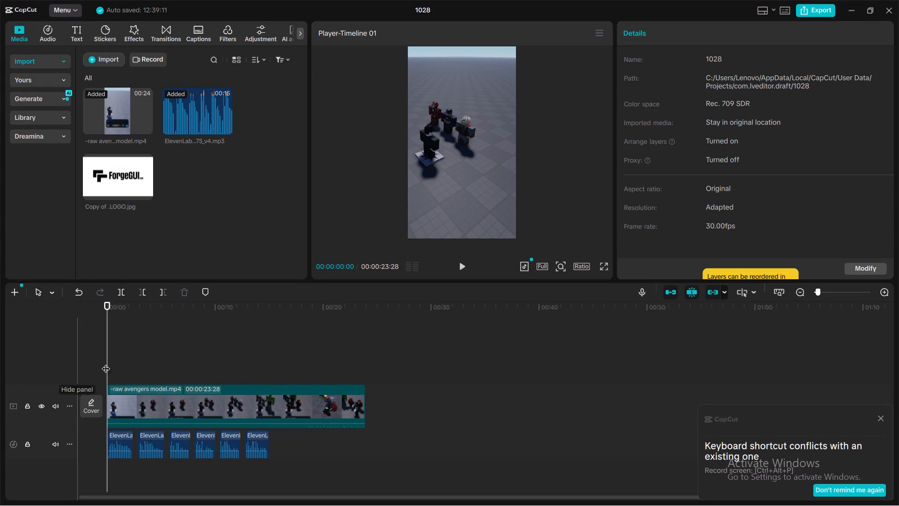
{"action": "left_click", "coordinate": [460, 266]}
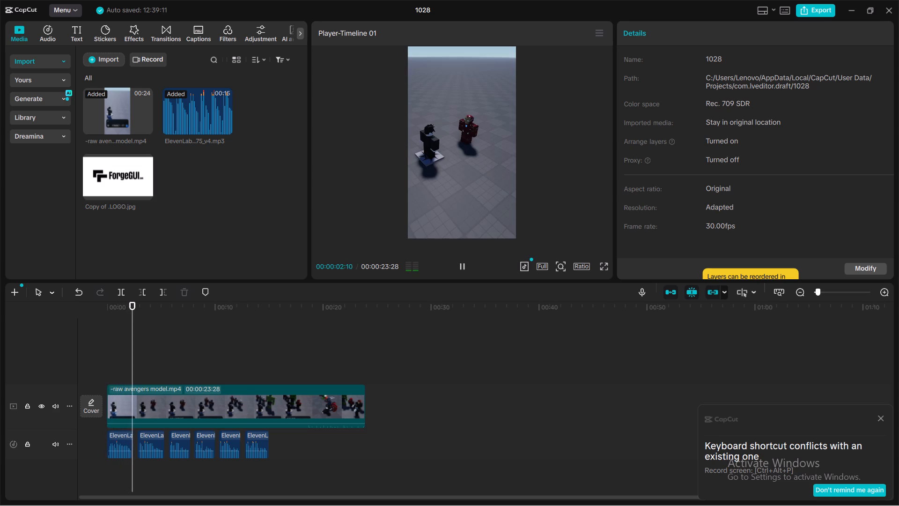
{"action": "left_click", "coordinate": [463, 266]}
{"action": "left_click", "coordinate": [464, 265]}
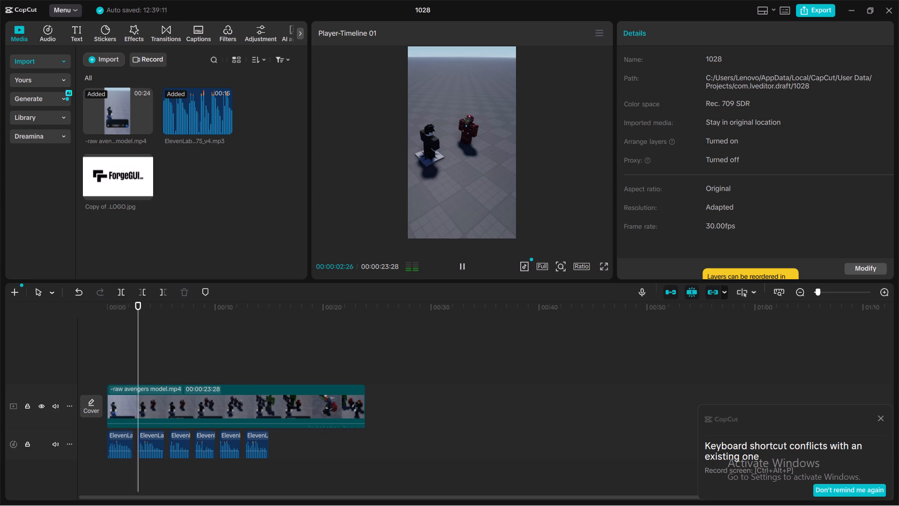
{"action": "left_click", "coordinate": [462, 265]}
{"action": "left_click", "coordinate": [462, 265]}
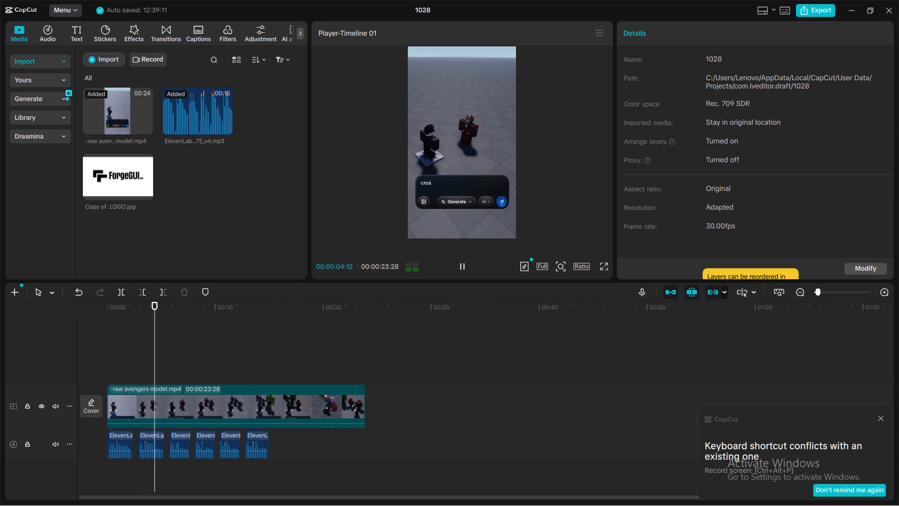
{"action": "left_click", "coordinate": [462, 265]}
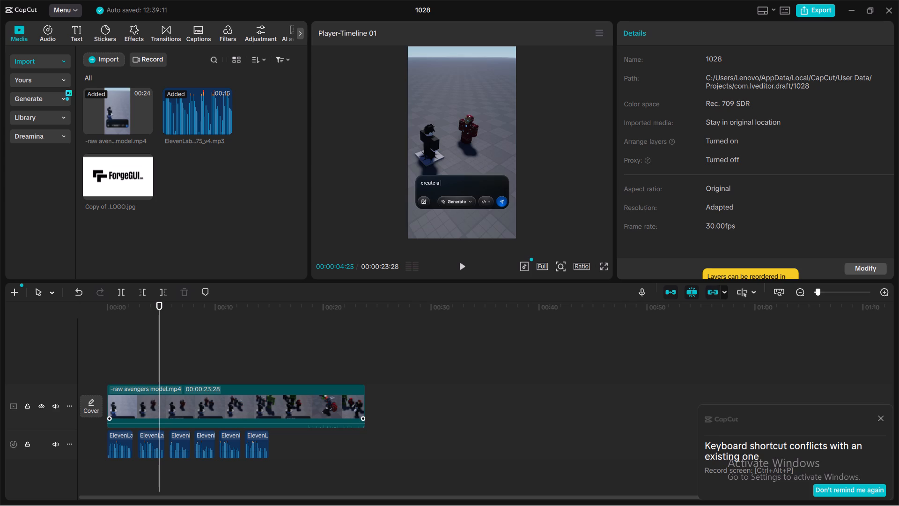
{"action": "left_click_drag", "start_coordinate": [160, 364], "coordinate": [147, 372]}
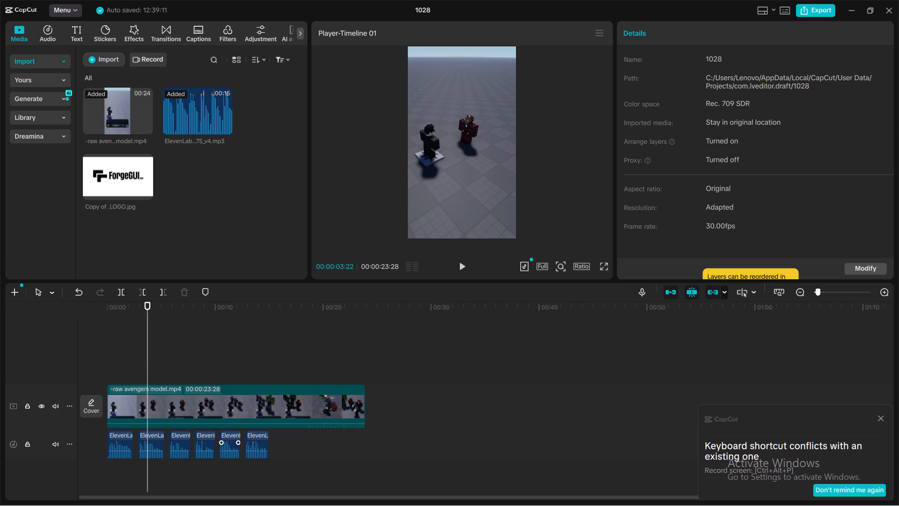
Spread the second to sixth voiceover pieces apart, starting them at about 3.7, 7.8, 10.5, 13.6 and 16.5 seconds.
{"action": "left_click_drag", "start_coordinate": [253, 446], "coordinate": [293, 451]}
{"action": "left_click_drag", "start_coordinate": [233, 444], "coordinate": [267, 450]}
{"action": "left_click_drag", "start_coordinate": [210, 444], "coordinate": [236, 447]}
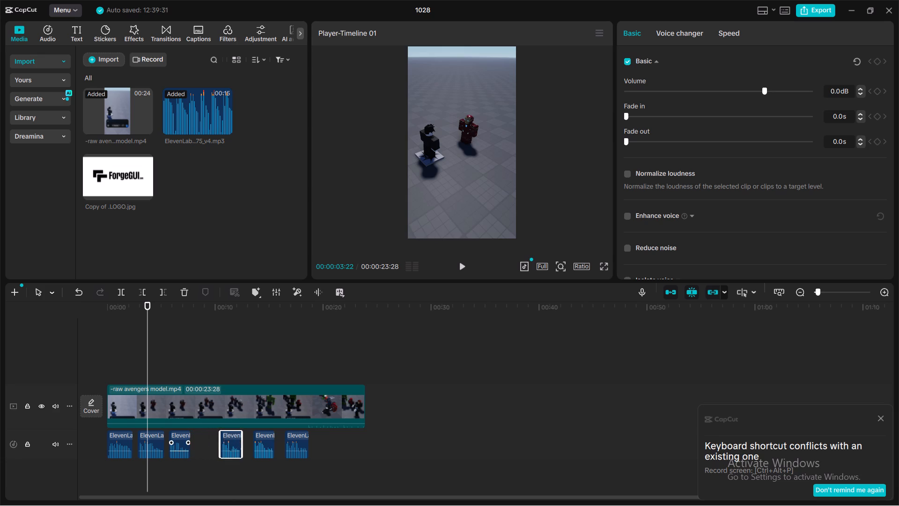
{"action": "left_click_drag", "start_coordinate": [179, 445], "coordinate": [201, 444]}
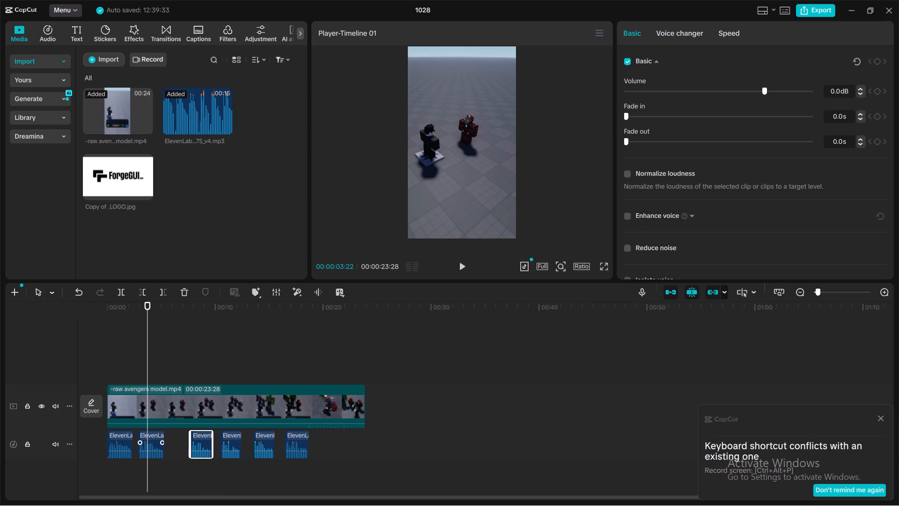
{"action": "left_click_drag", "start_coordinate": [157, 446], "coordinate": [167, 447]}
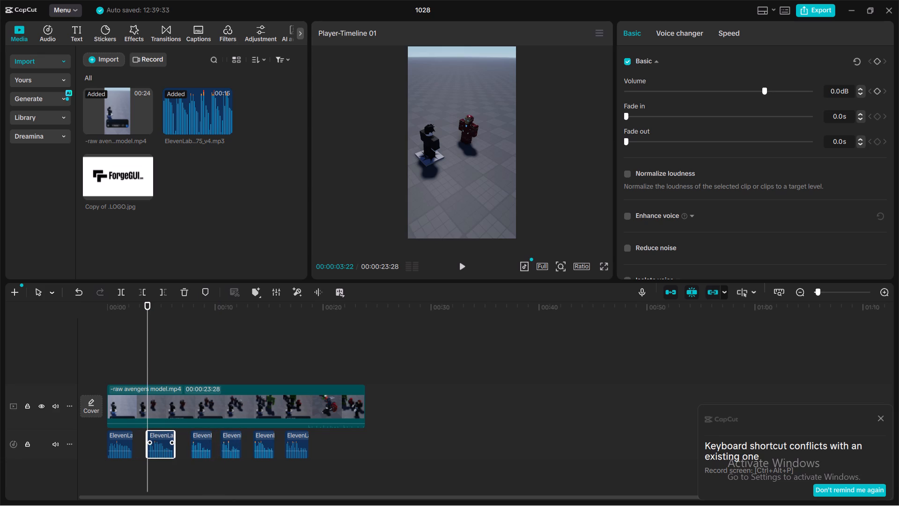
Shift the second voiceover piece to start at about 4.3 seconds and play it back against the captain america prompt.
{"action": "left_click_drag", "start_coordinate": [148, 366], "coordinate": [141, 373]}
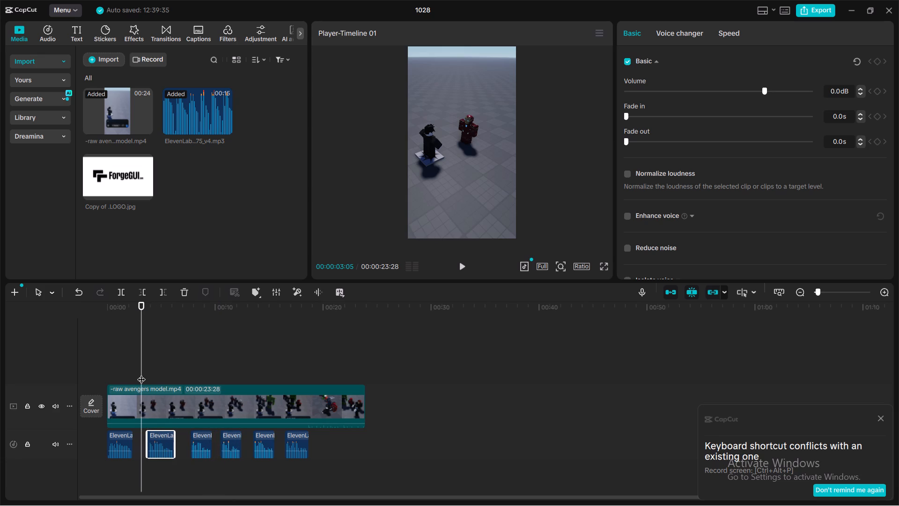
{"action": "left_click", "coordinate": [460, 267]}
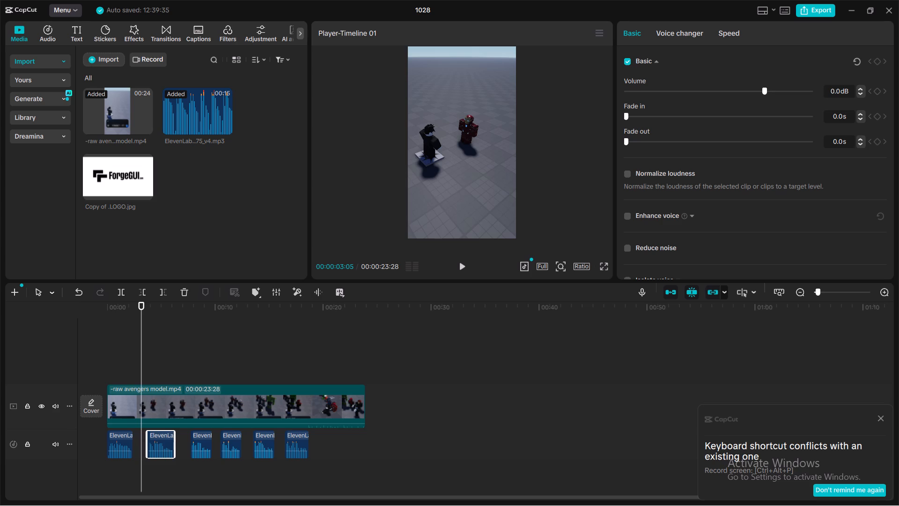
{"action": "left_click", "coordinate": [461, 267]}
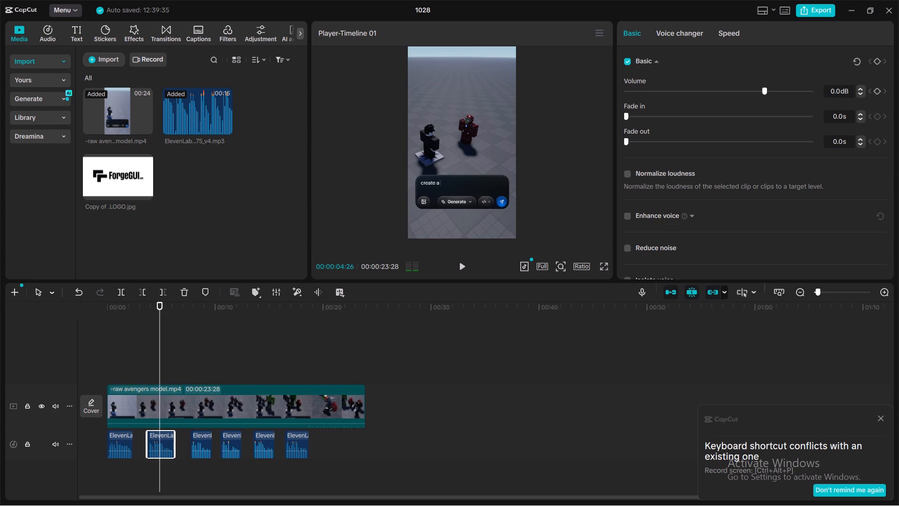
{"action": "left_click_drag", "start_coordinate": [154, 449], "coordinate": [159, 447]}
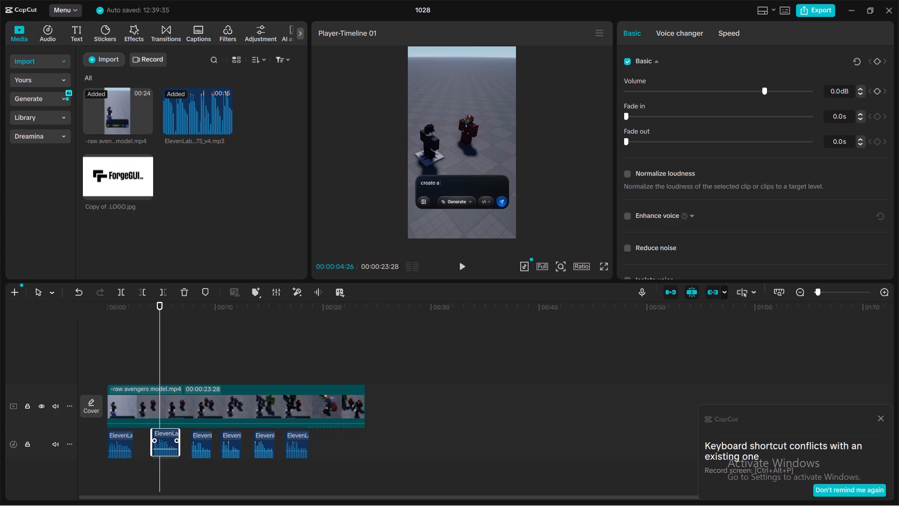
{"action": "left_click_drag", "start_coordinate": [159, 447], "coordinate": [159, 447]}
{"action": "left_click_drag", "start_coordinate": [160, 372], "coordinate": [146, 379]}
{"action": "left_click", "coordinate": [462, 266]}
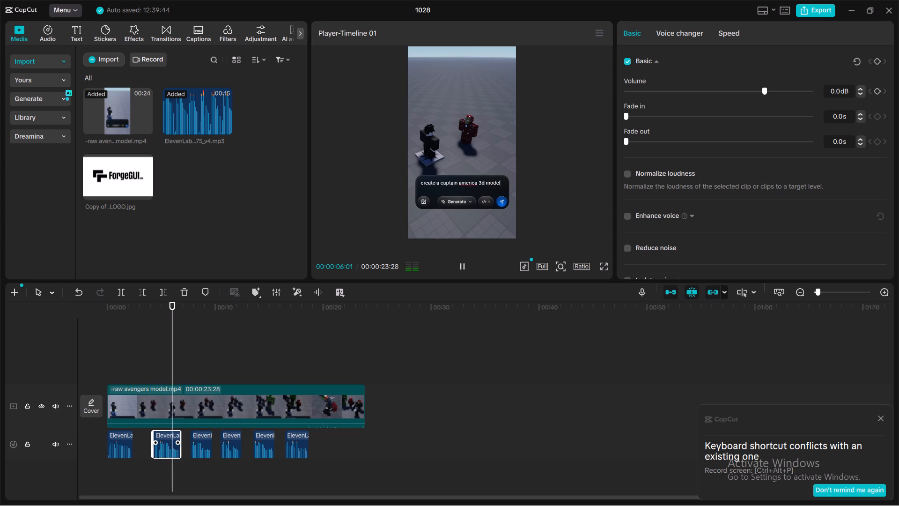
{"action": "left_click", "coordinate": [461, 264]}
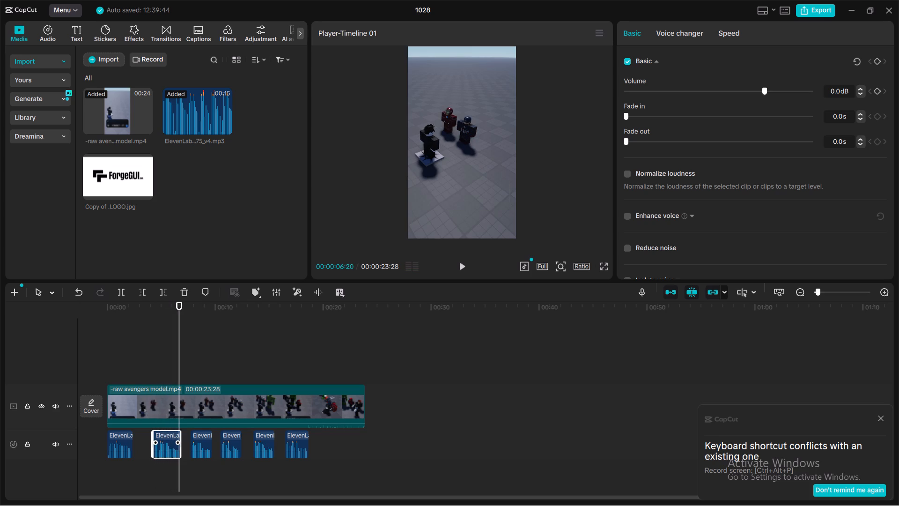
Raise the third voiceover piece's volume to 1.9 dB and move the piece to start at about 00:00:08:15.
{"action": "left_click", "coordinate": [461, 264]}
{"action": "left_click", "coordinate": [461, 264]}
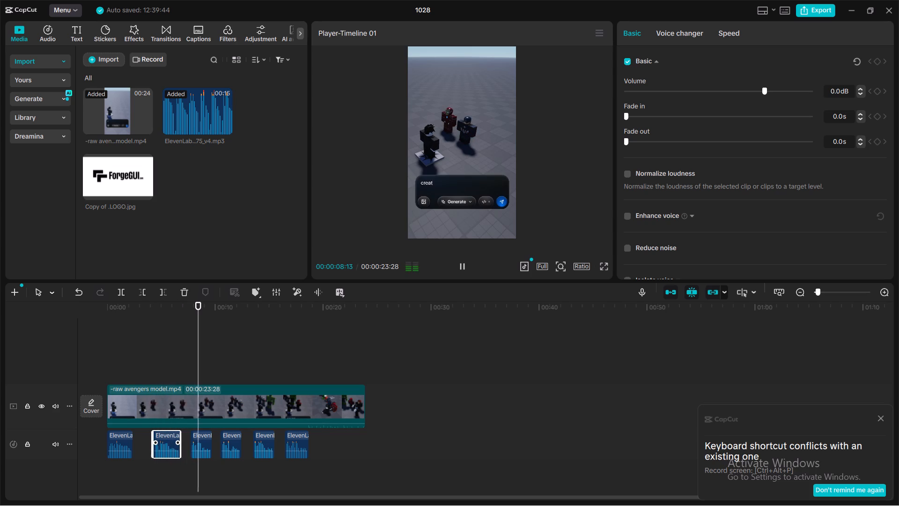
{"action": "left_click", "coordinate": [205, 444]}
{"action": "left_click", "coordinate": [205, 450]}
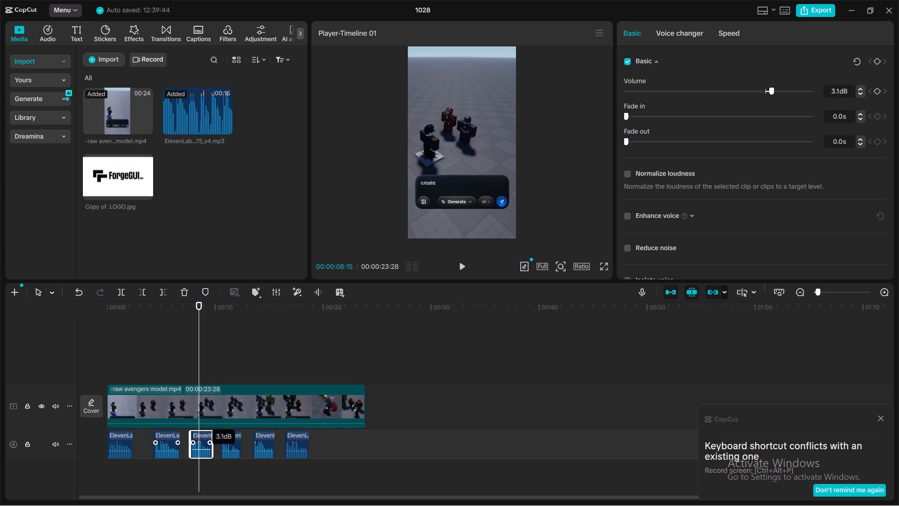
{"action": "left_click_drag", "start_coordinate": [204, 453], "coordinate": [207, 452]}
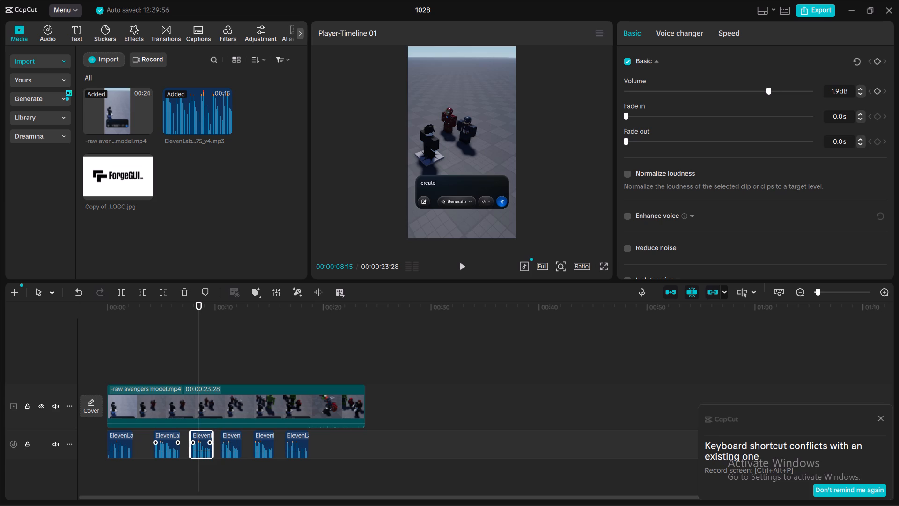
{"action": "left_click_drag", "start_coordinate": [207, 452], "coordinate": [211, 454]}
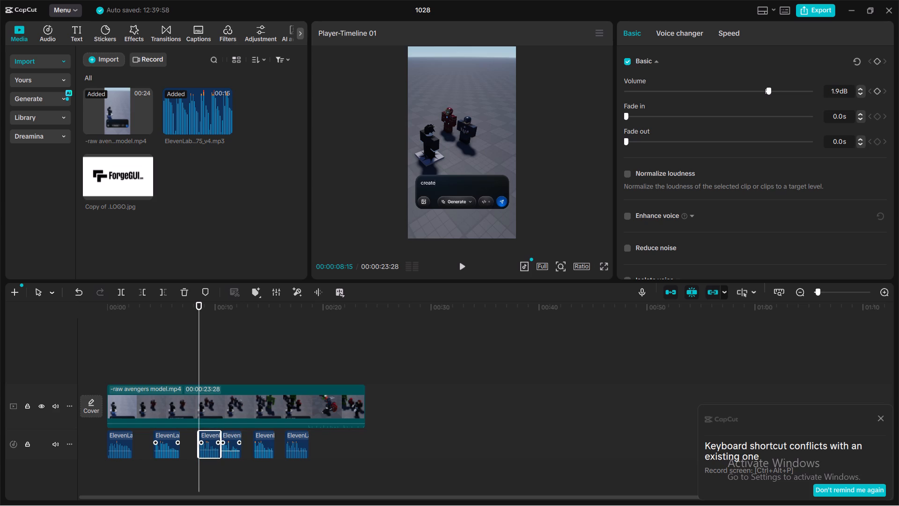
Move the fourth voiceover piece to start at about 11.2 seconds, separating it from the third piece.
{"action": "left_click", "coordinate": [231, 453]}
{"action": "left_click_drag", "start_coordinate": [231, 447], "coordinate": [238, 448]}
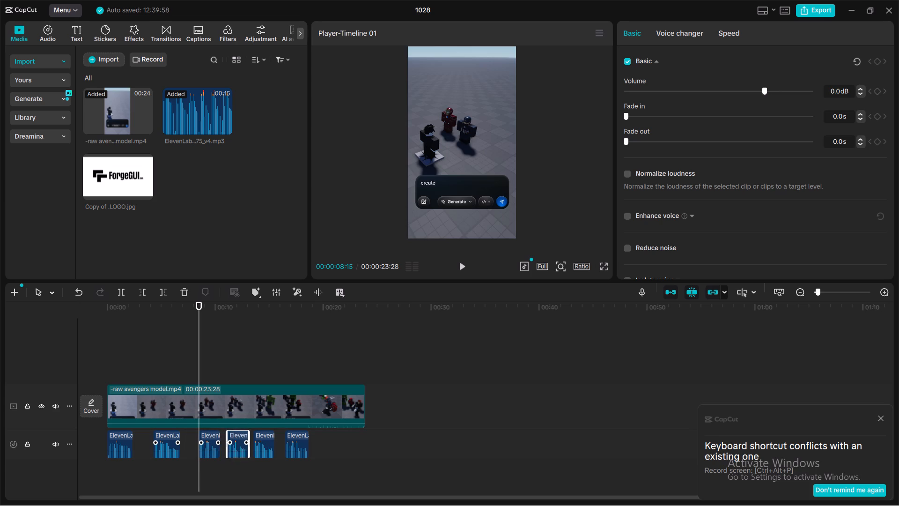
Play the timeline from about 8 seconds to check the third voiceover piece against the thor prompt.
{"action": "left_click", "coordinate": [461, 264]}
{"action": "left_click", "coordinate": [461, 264]}
{"action": "left_click_drag", "start_coordinate": [204, 364], "coordinate": [200, 370]}
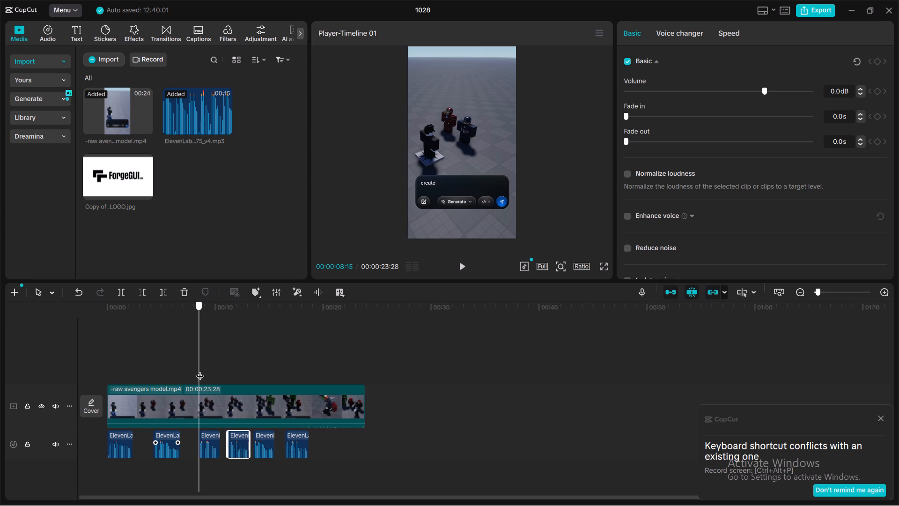
{"action": "left_click_drag", "start_coordinate": [200, 370], "coordinate": [194, 375]}
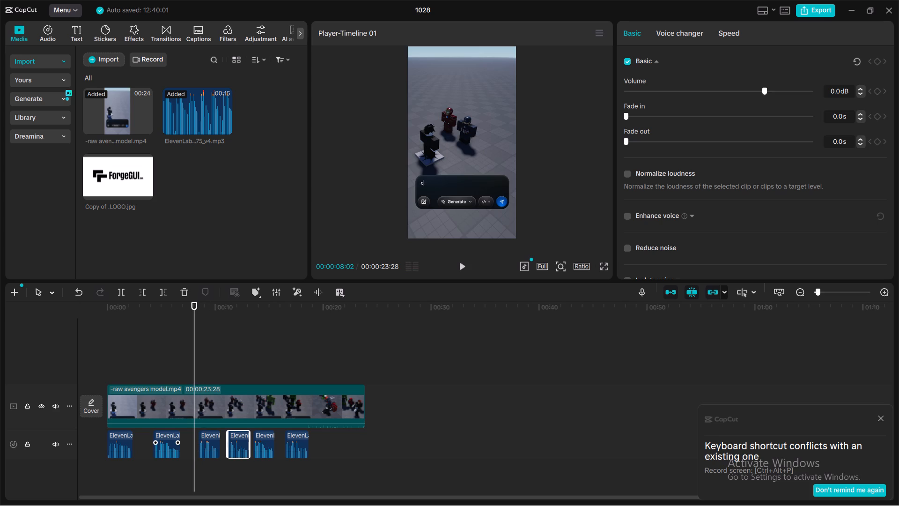
{"action": "left_click", "coordinate": [462, 266]}
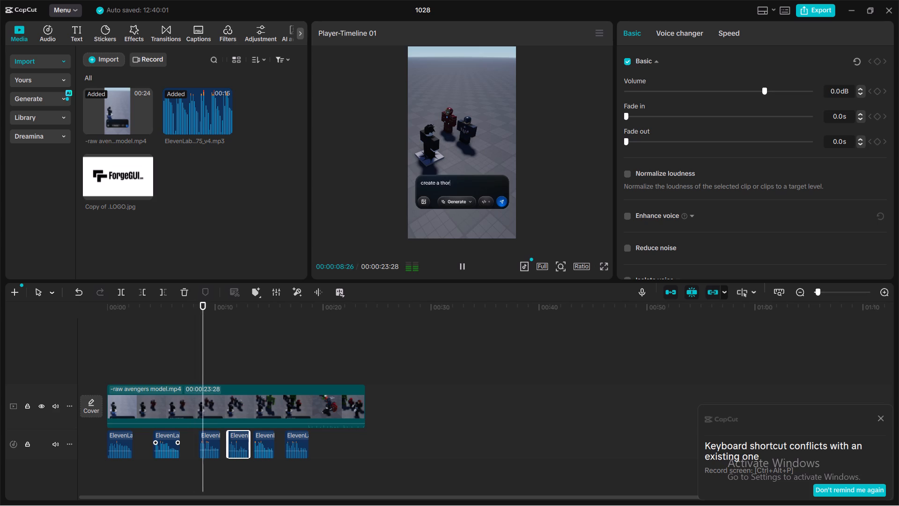
{"action": "left_click", "coordinate": [462, 266]}
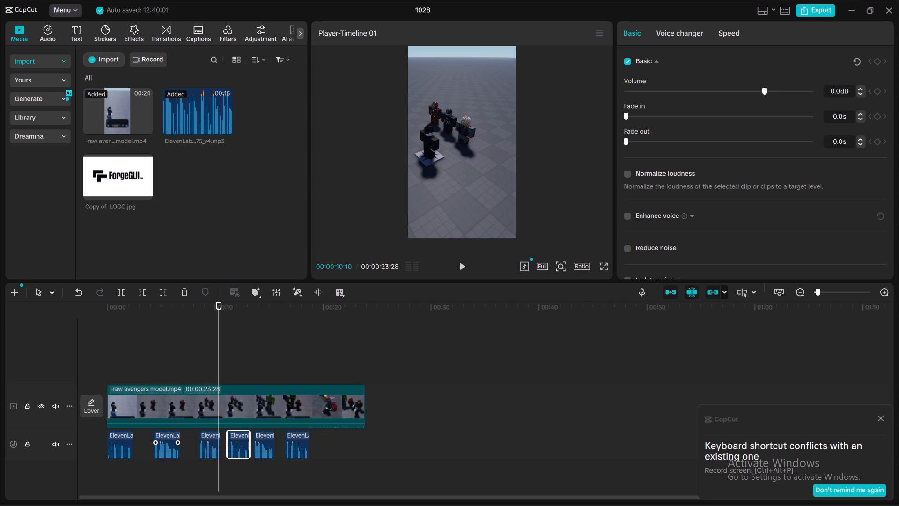
{"action": "left_click", "coordinate": [461, 265]}
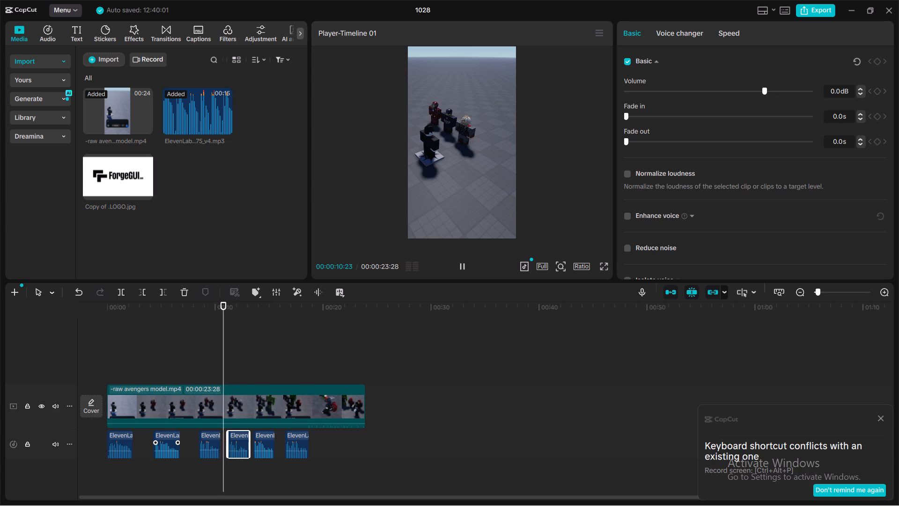
{"action": "left_click", "coordinate": [461, 265]}
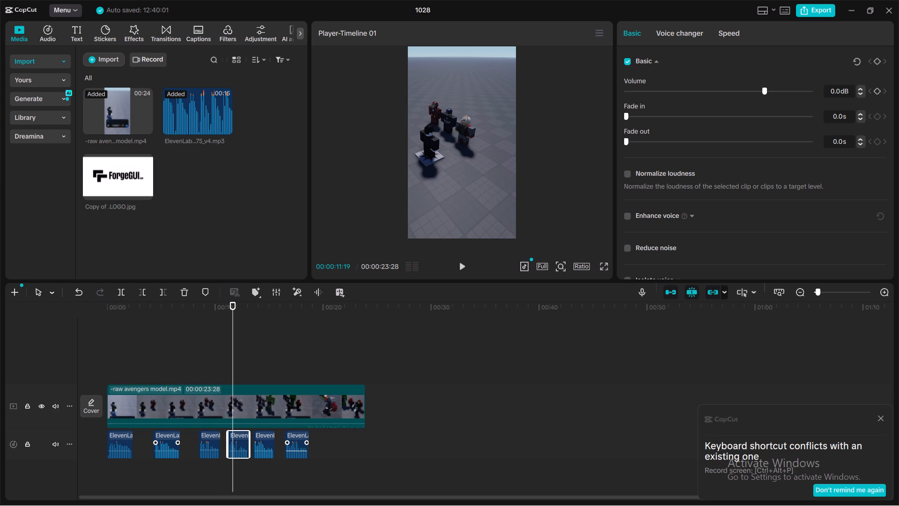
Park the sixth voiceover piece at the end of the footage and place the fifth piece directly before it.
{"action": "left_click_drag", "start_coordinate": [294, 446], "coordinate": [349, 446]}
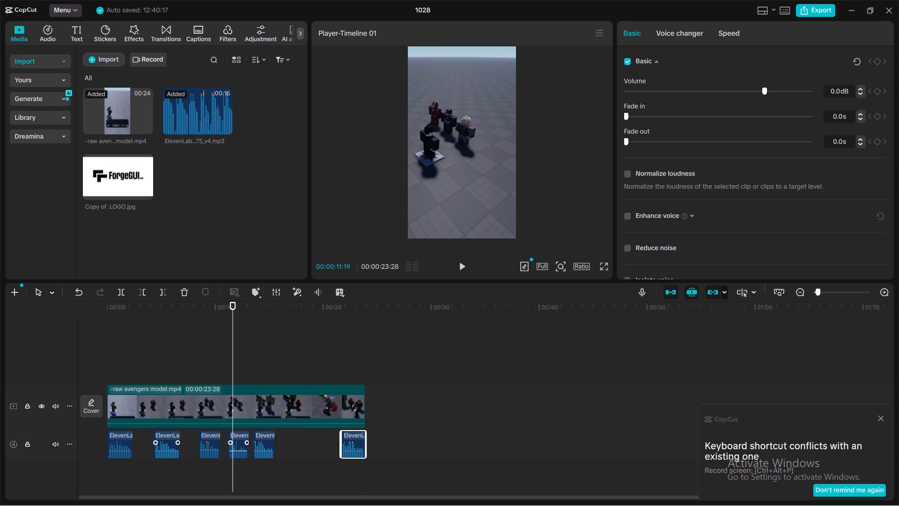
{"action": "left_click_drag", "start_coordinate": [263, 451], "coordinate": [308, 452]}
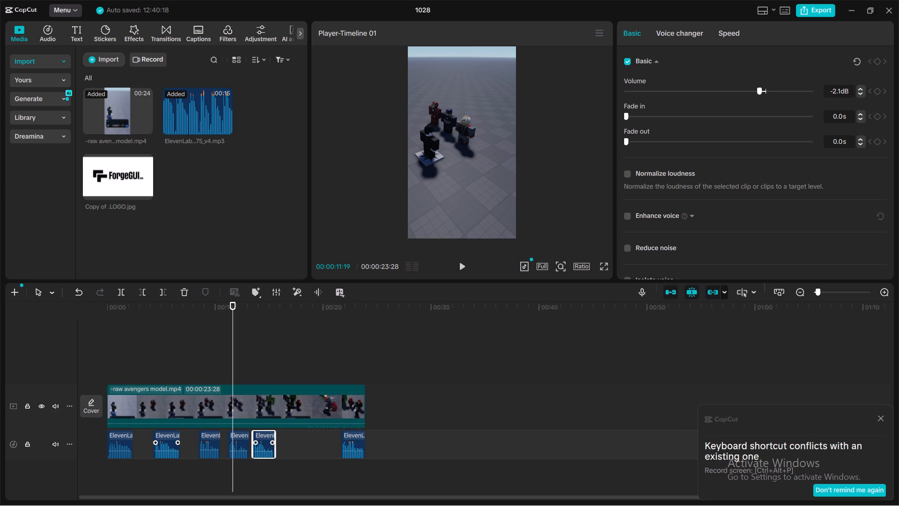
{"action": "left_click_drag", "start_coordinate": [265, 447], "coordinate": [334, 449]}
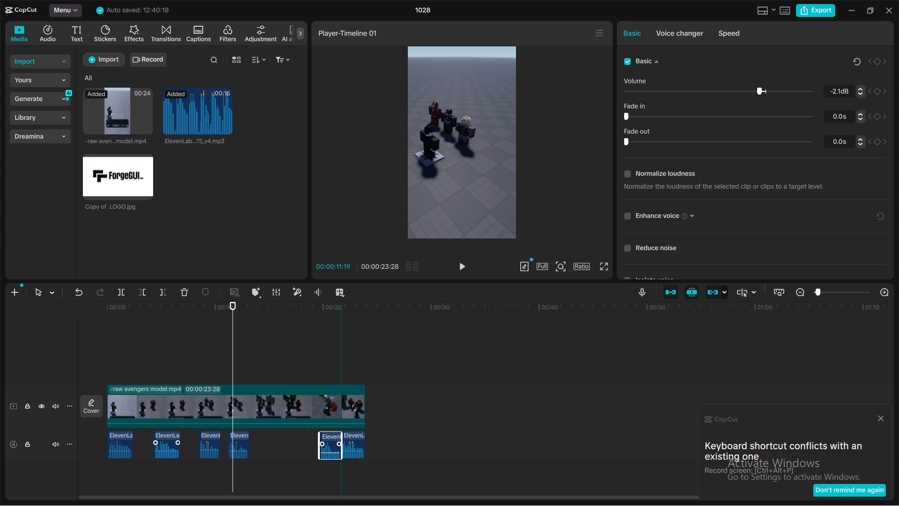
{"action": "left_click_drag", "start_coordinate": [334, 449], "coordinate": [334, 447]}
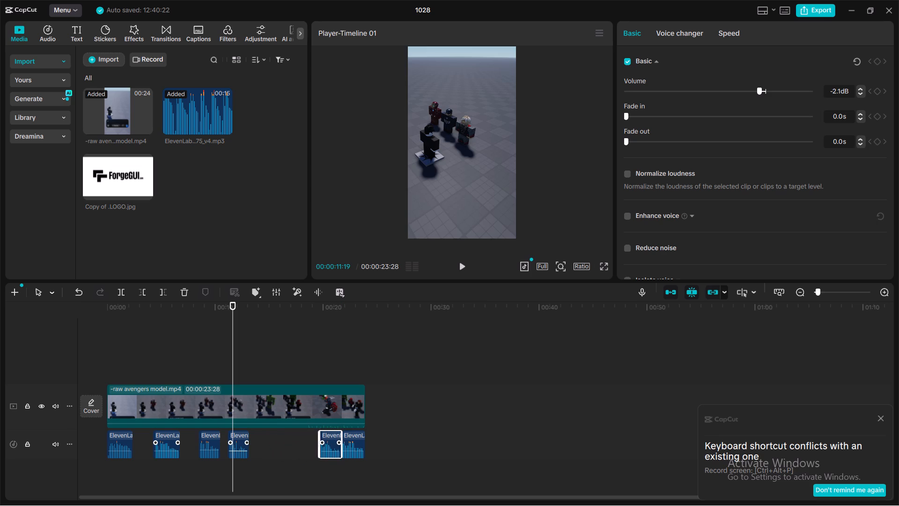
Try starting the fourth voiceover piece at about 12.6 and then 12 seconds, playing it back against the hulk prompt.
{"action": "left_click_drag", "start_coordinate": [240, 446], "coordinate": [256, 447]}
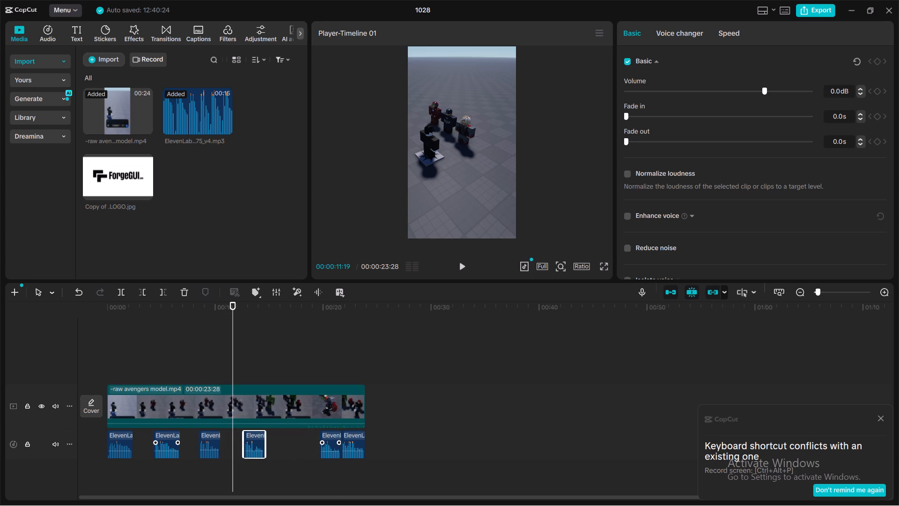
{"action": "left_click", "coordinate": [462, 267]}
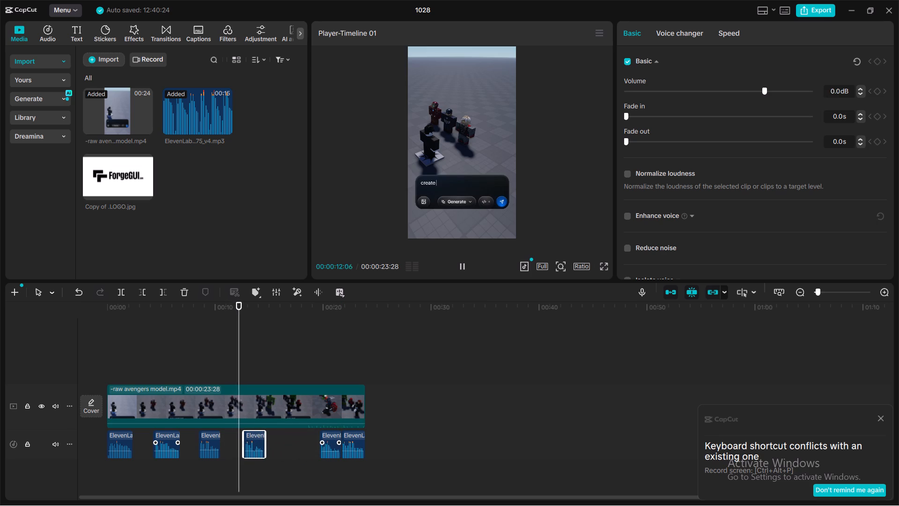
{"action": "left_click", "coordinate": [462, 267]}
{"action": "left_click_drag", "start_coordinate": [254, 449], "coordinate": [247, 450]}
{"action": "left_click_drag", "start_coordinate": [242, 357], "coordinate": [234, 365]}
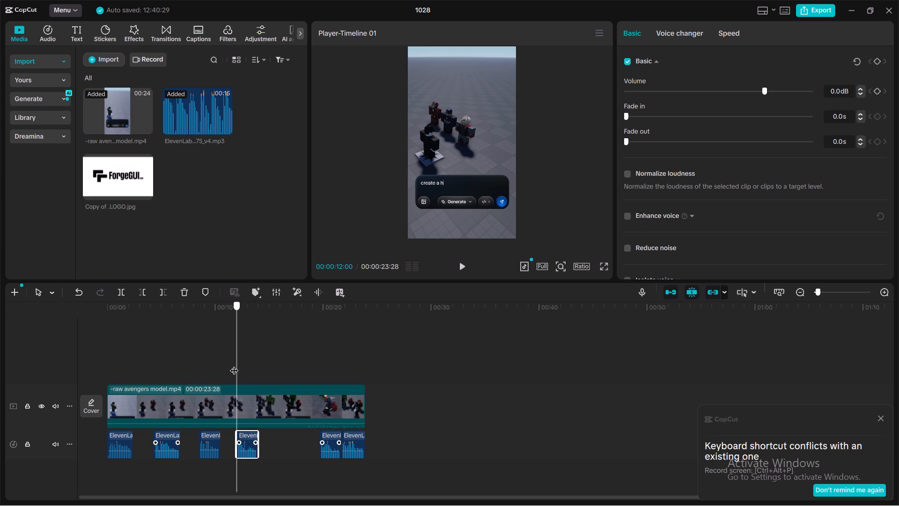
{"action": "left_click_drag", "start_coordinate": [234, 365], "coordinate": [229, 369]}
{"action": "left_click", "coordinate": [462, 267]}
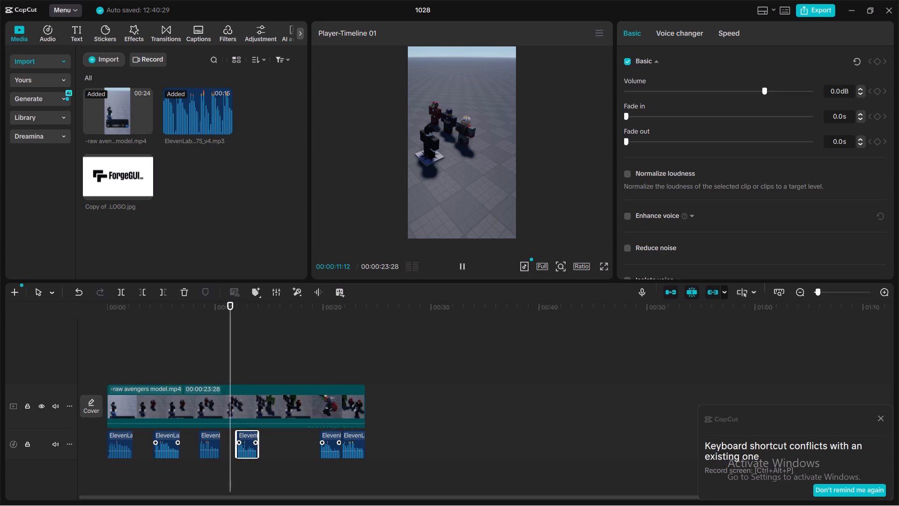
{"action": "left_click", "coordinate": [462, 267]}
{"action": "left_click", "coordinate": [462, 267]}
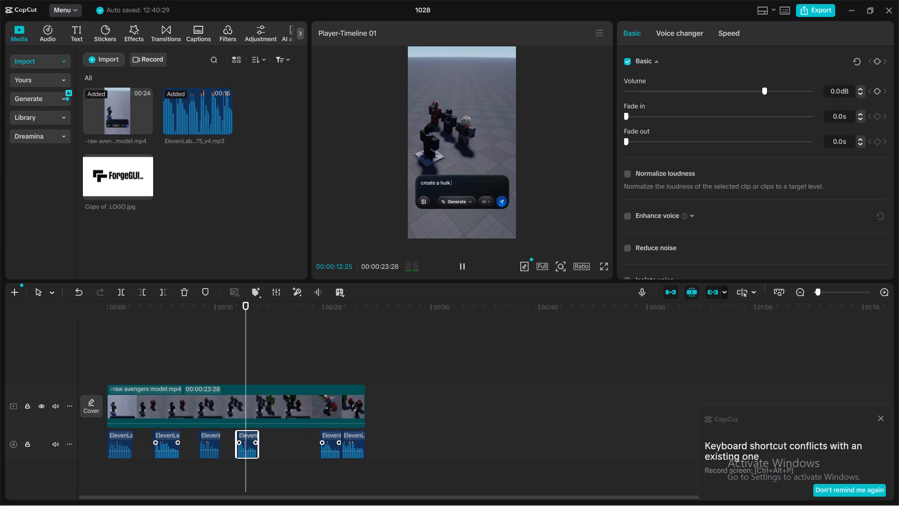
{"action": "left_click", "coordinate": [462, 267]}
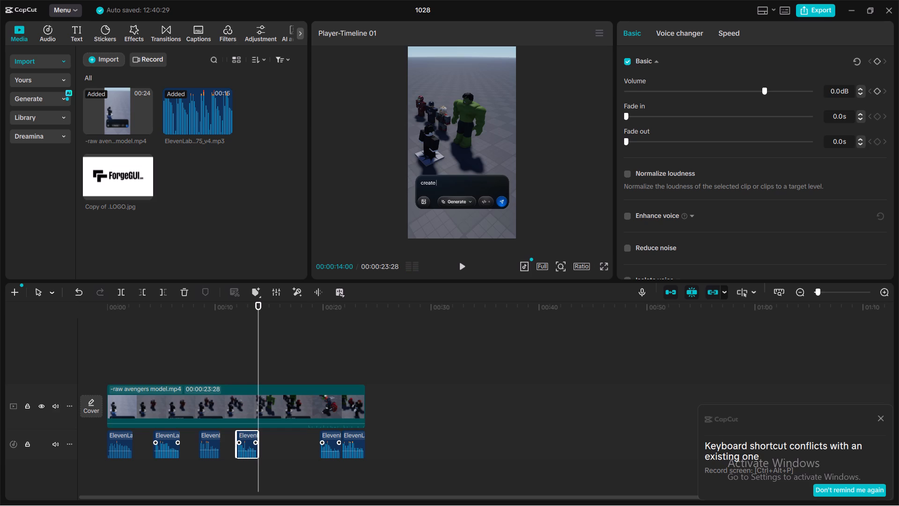
Shift the fourth voiceover piece to start at about 11.7 seconds and play it back through the hulk and spiderman prompts.
{"action": "left_click", "coordinate": [242, 446]}
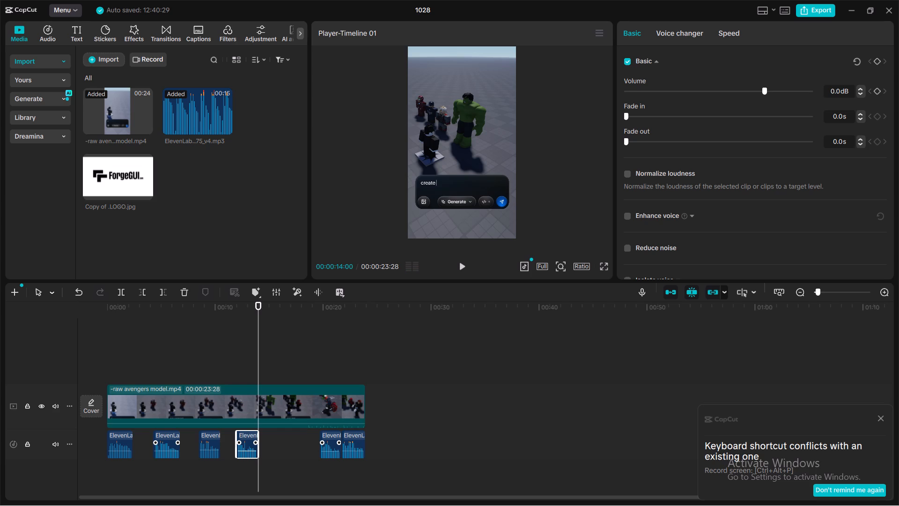
{"action": "left_click", "coordinate": [249, 449]}
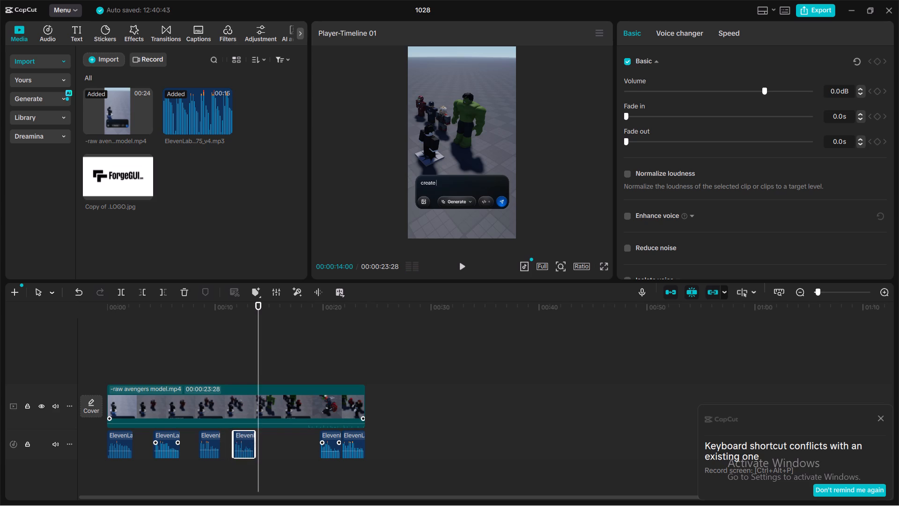
{"action": "left_click_drag", "start_coordinate": [260, 370], "coordinate": [226, 396]}
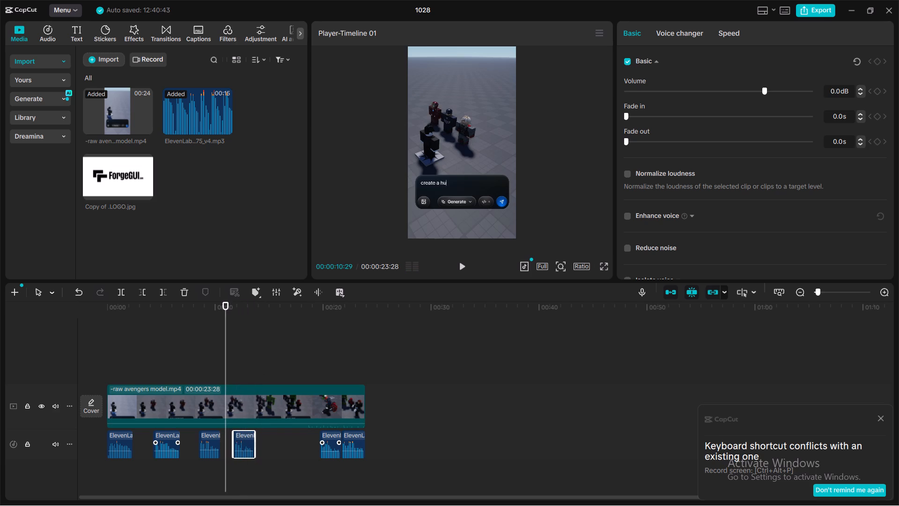
{"action": "left_click", "coordinate": [459, 265]}
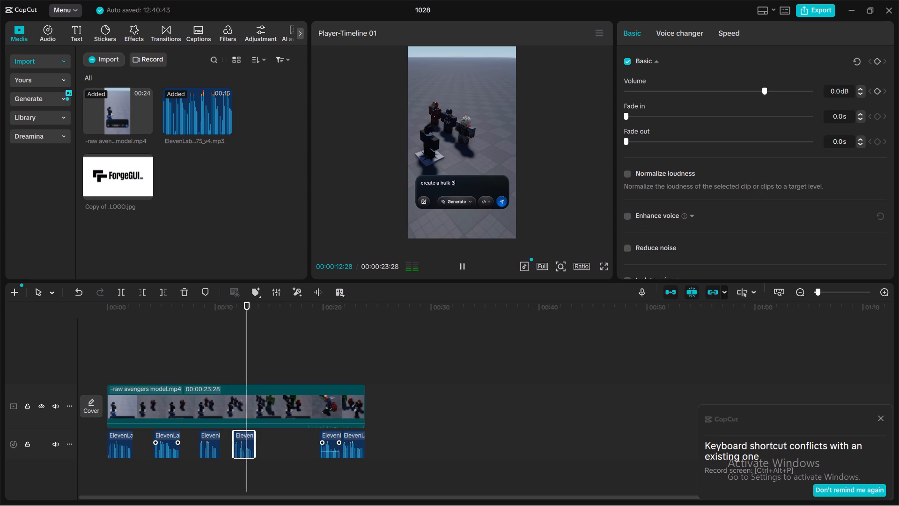
{"action": "left_click", "coordinate": [463, 265]}
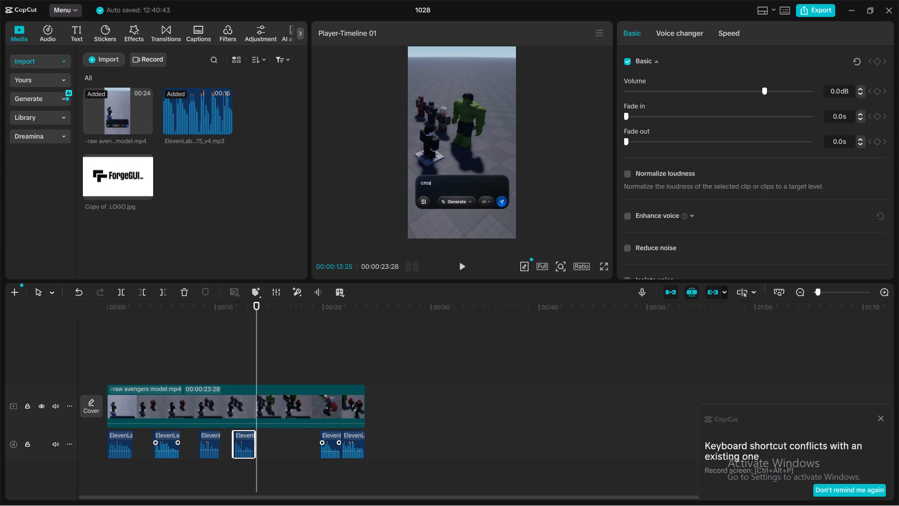
{"action": "left_click", "coordinate": [463, 266]}
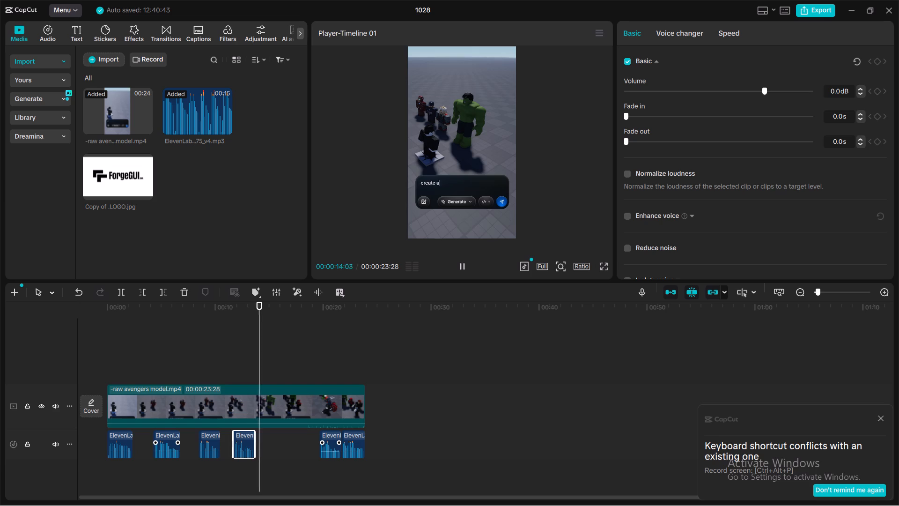
{"action": "left_click", "coordinate": [463, 266]}
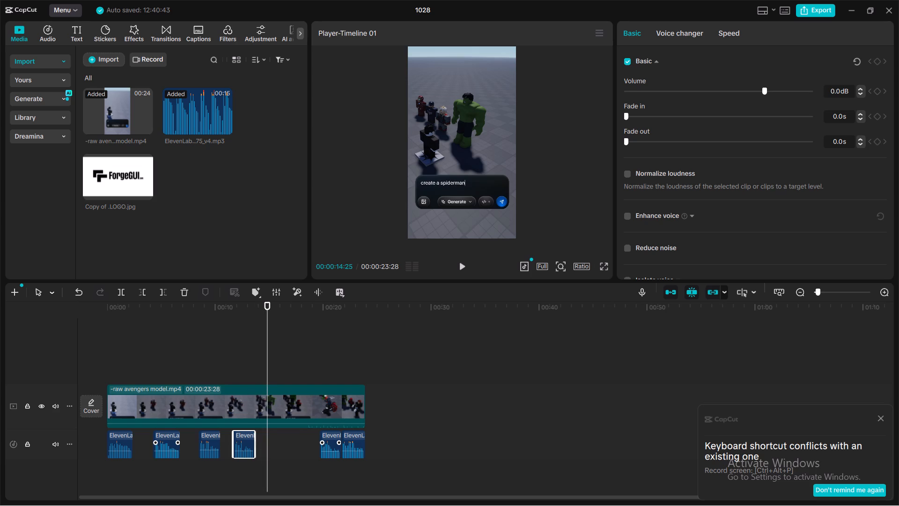
Move the fifth voiceover piece directly after the fourth, starting at about 13.7 seconds, and play it back against the spiderman prompt.
{"action": "left_click_drag", "start_coordinate": [331, 448], "coordinate": [294, 442]}
{"action": "left_click_drag", "start_coordinate": [293, 446], "coordinate": [265, 448]}
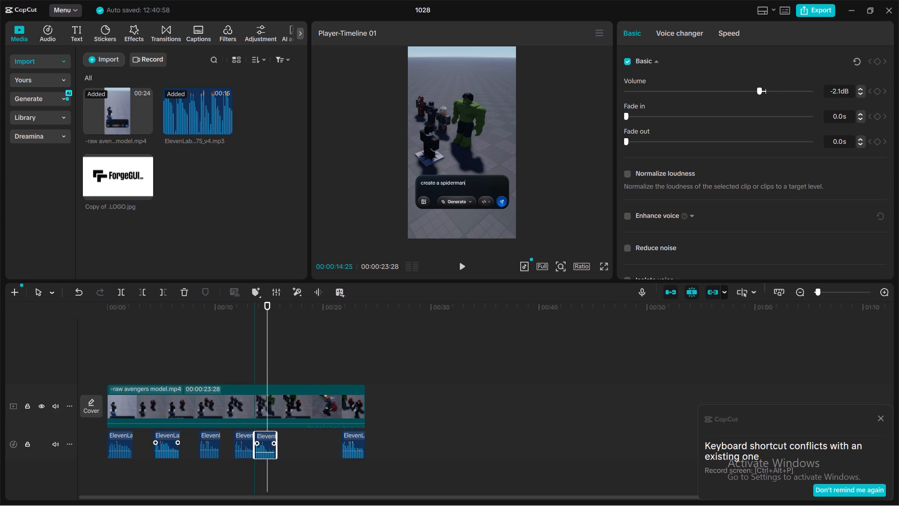
{"action": "left_click_drag", "start_coordinate": [266, 361], "coordinate": [245, 368]}
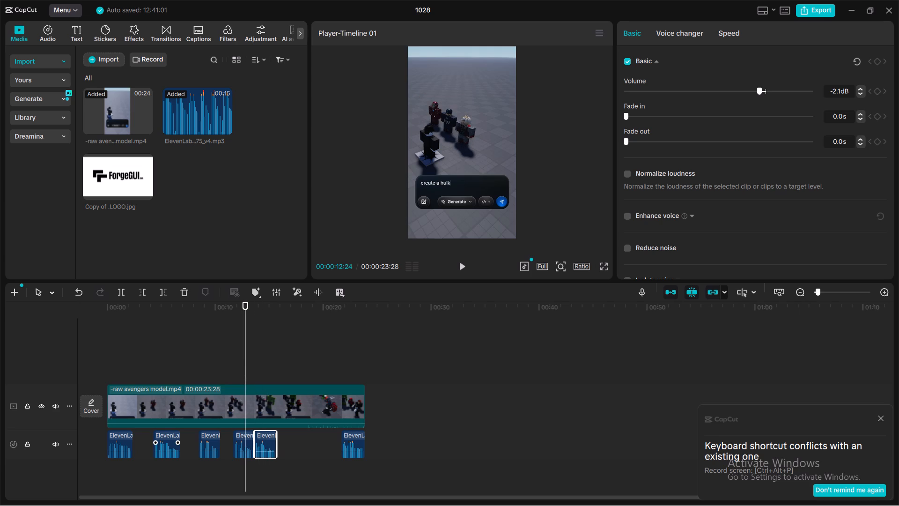
{"action": "left_click", "coordinate": [460, 266]}
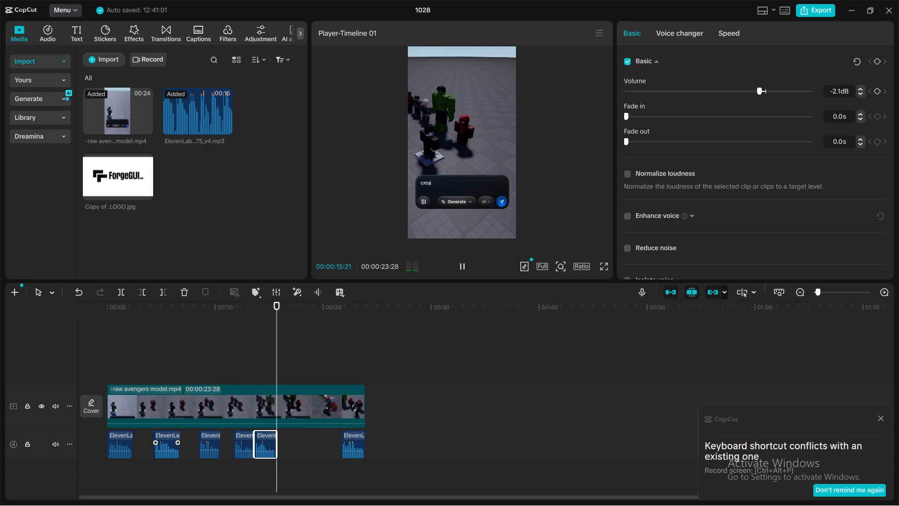
{"action": "left_click", "coordinate": [463, 266]}
Move the sixth voiceover piece directly after the fifth, starting at about 15.7 seconds.
{"action": "left_click_drag", "start_coordinate": [355, 444], "coordinate": [331, 446]}
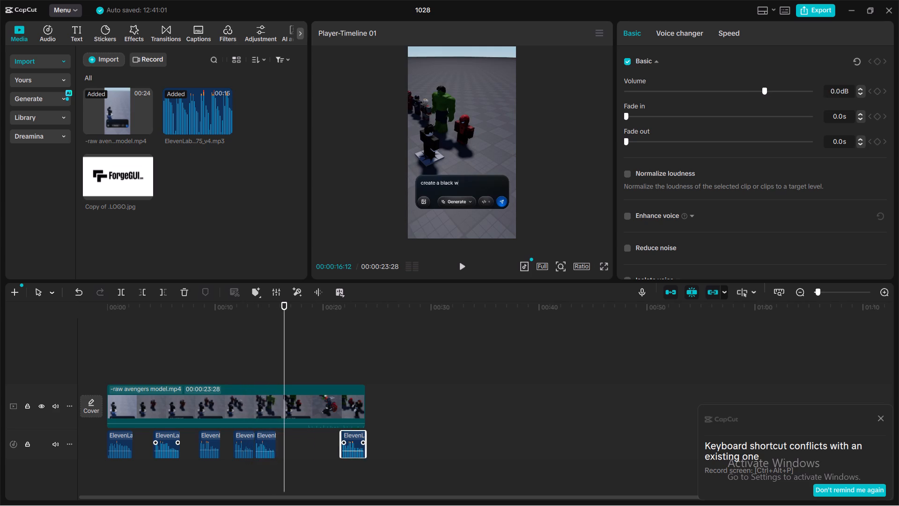
{"action": "left_click_drag", "start_coordinate": [331, 446], "coordinate": [293, 445]}
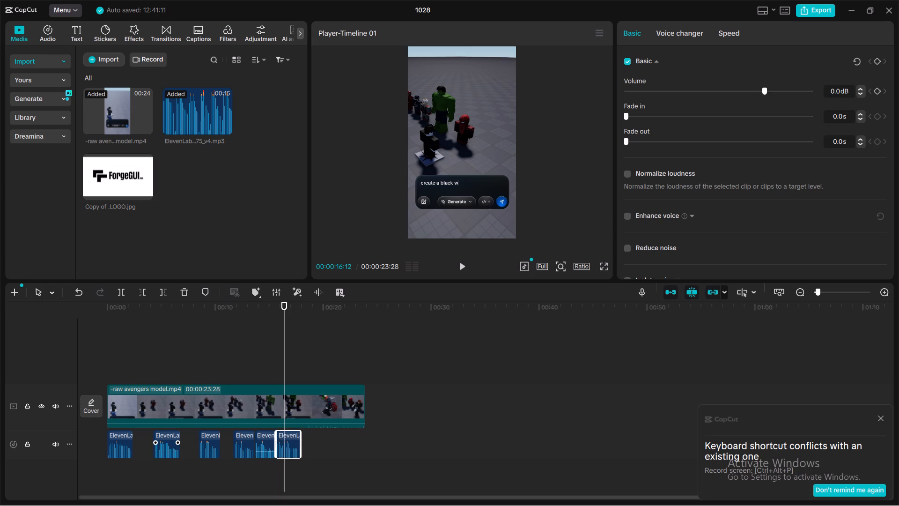
Play the whole timeline from the start to check how all six voiceover pieces line up with the footage.
{"action": "left_click", "coordinate": [309, 350]}
{"action": "left_click_drag", "start_coordinate": [309, 354], "coordinate": [224, 359]}
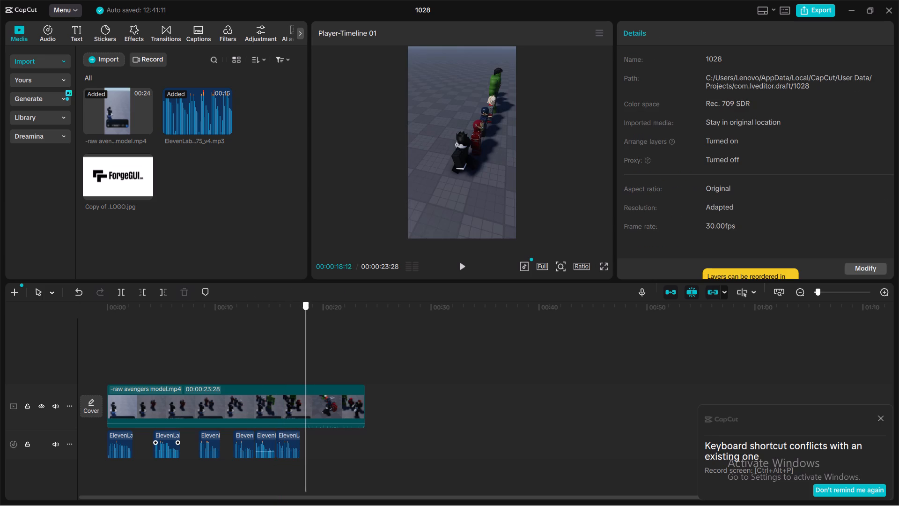
{"action": "left_click_drag", "start_coordinate": [224, 359], "coordinate": [8, 370]}
{"action": "left_click", "coordinate": [460, 266]}
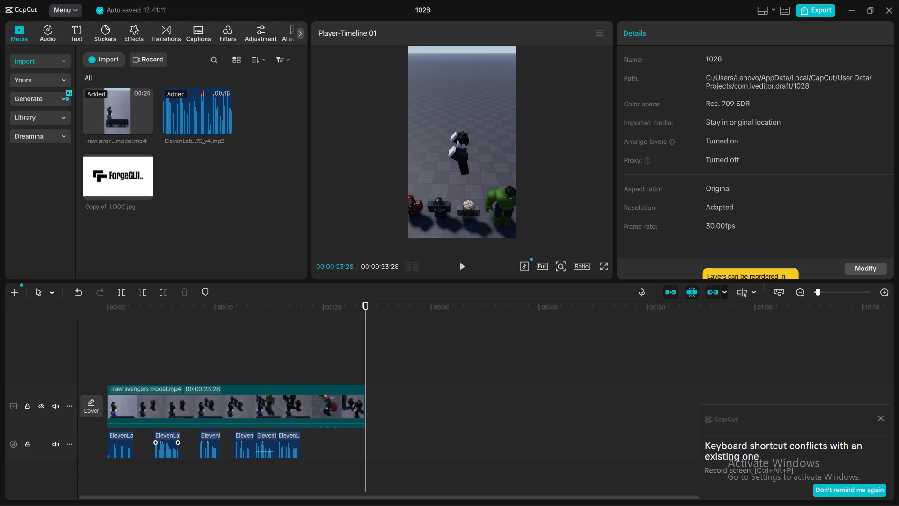
Dismiss the keyboard shortcut conflict notification.
{"action": "left_click", "coordinate": [883, 418]}
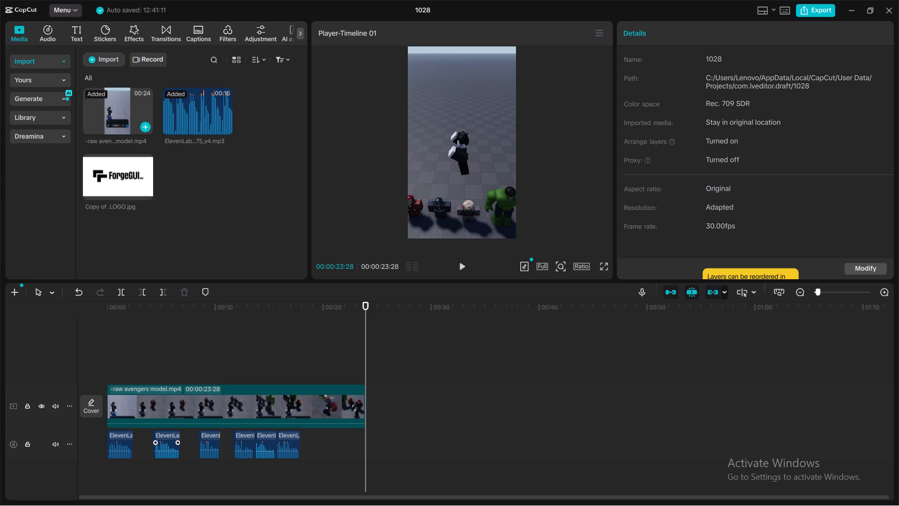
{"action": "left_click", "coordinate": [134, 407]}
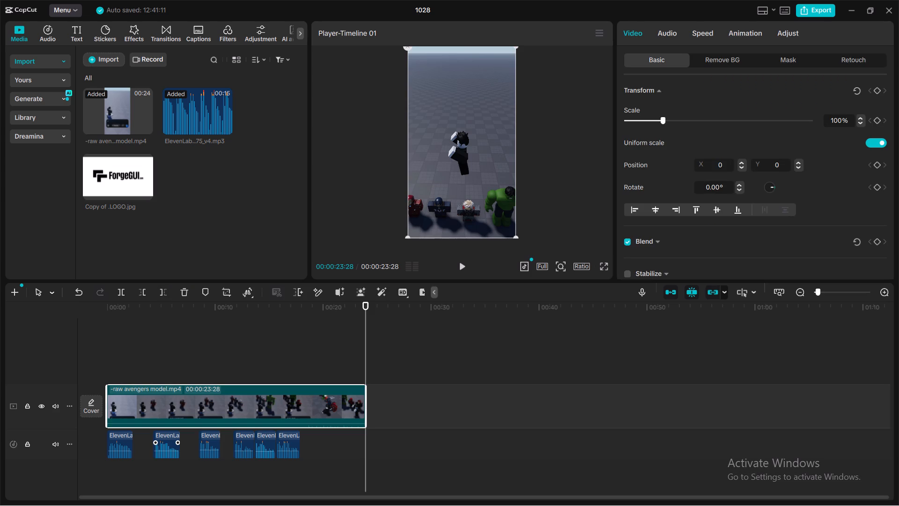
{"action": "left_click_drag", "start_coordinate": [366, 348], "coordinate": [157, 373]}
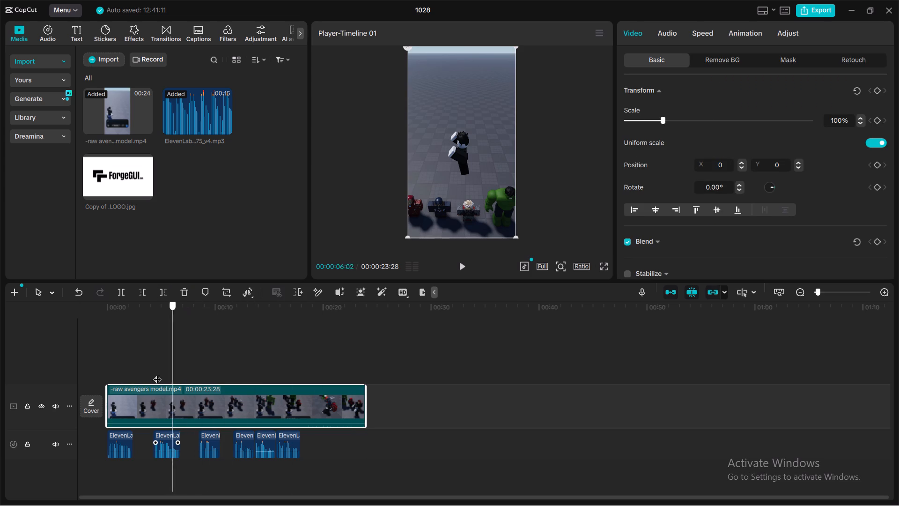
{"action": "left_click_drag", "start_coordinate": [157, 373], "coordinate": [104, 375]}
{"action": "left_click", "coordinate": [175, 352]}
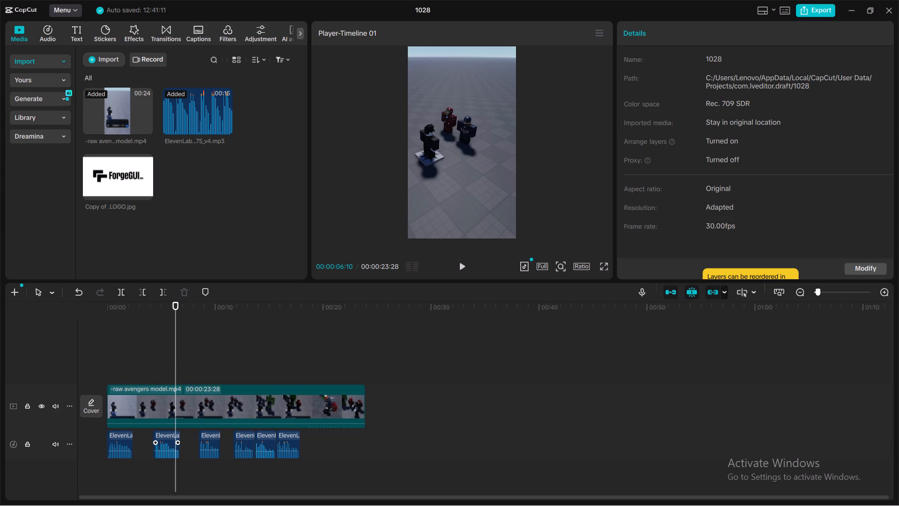
Search the sound effects library for typing, preview the 5-second Typing Sound, and add it to the timeline.
{"action": "left_click", "coordinate": [53, 36]}
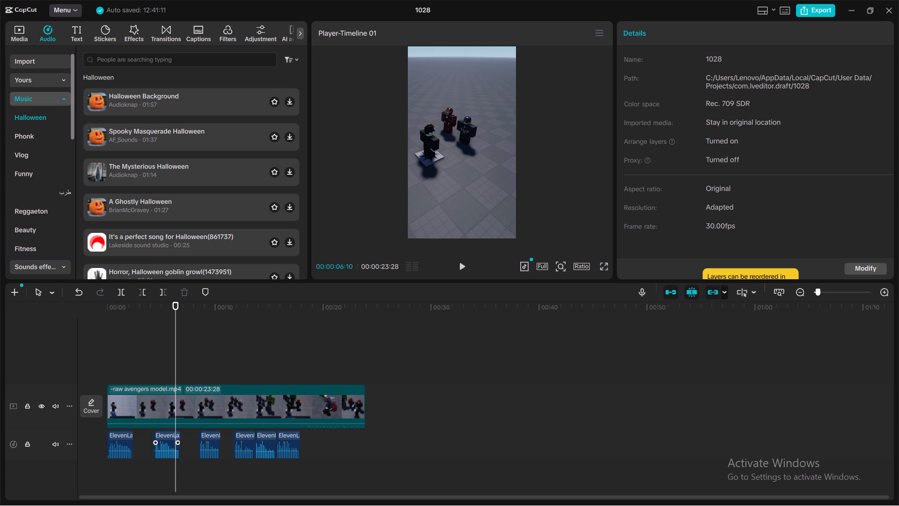
{"action": "left_click", "coordinate": [62, 97]}
{"action": "left_click", "coordinate": [45, 118]}
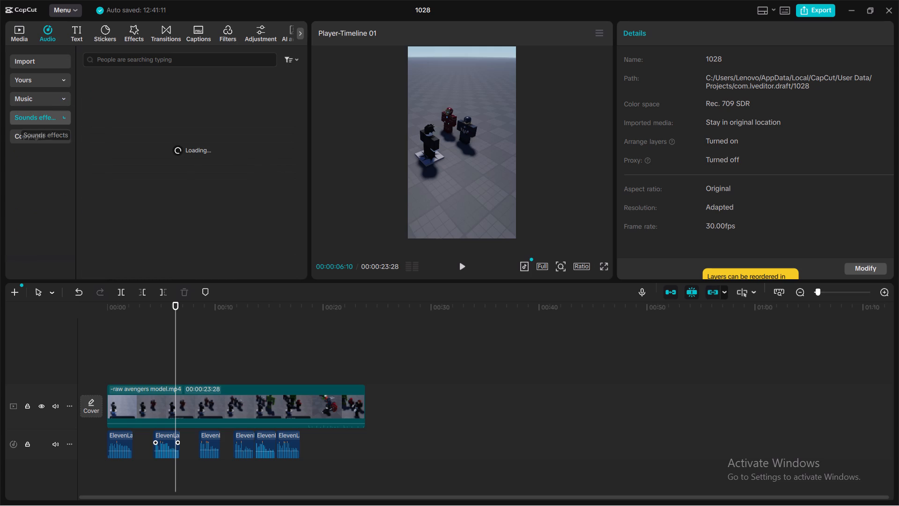
{"action": "left_click", "coordinate": [136, 60]}
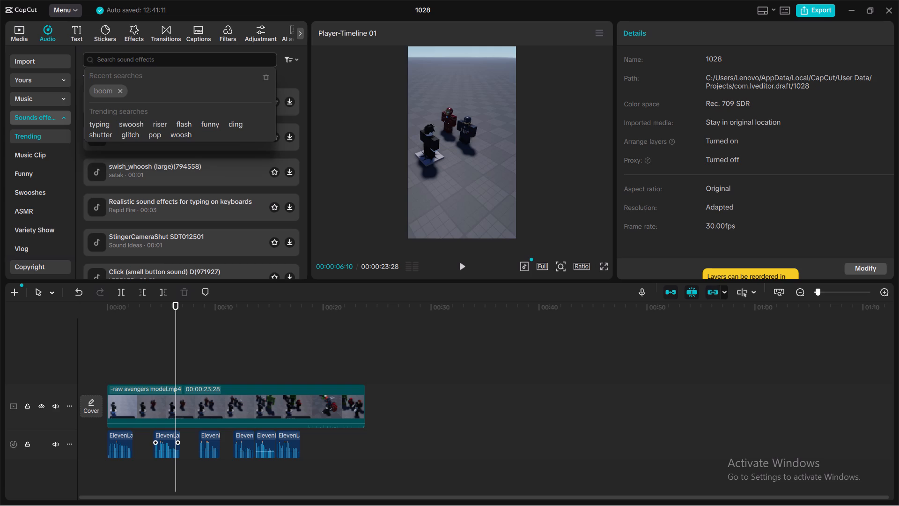
{"action": "type", "text": "typi"}
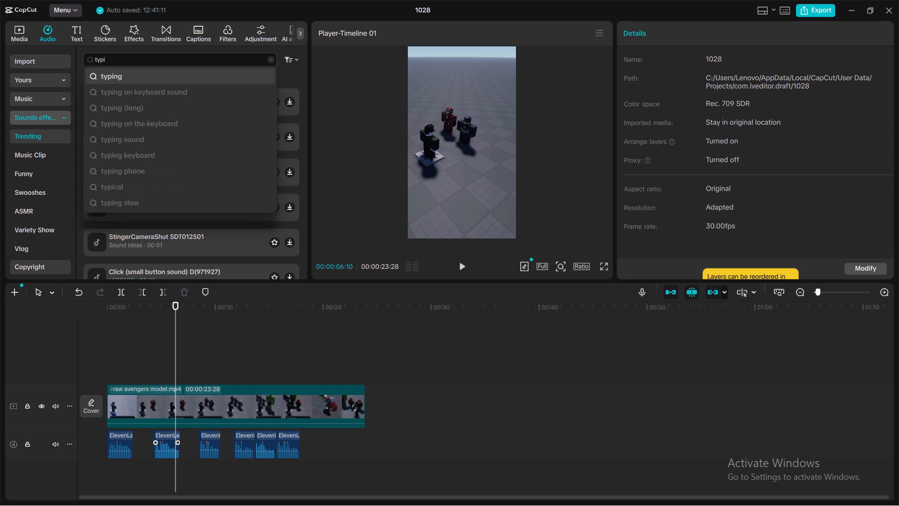
{"action": "left_click", "coordinate": [140, 73]}
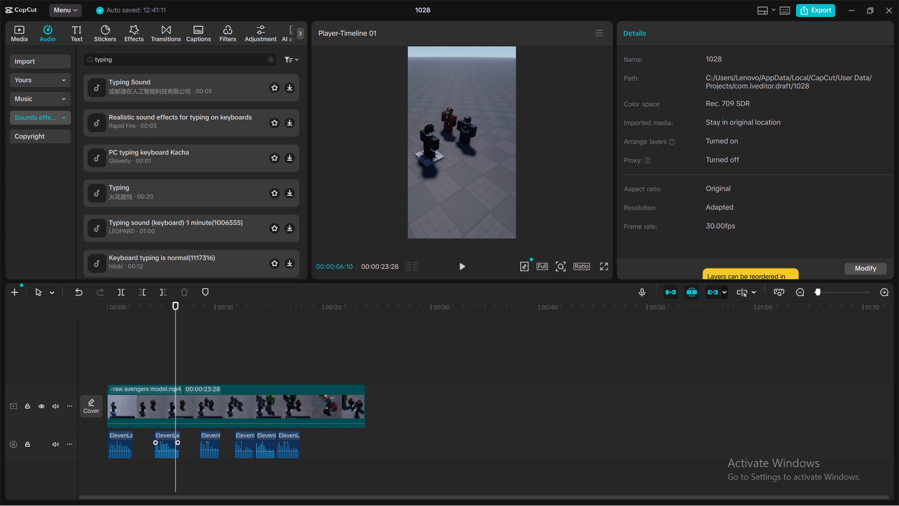
{"action": "left_click", "coordinate": [97, 83]}
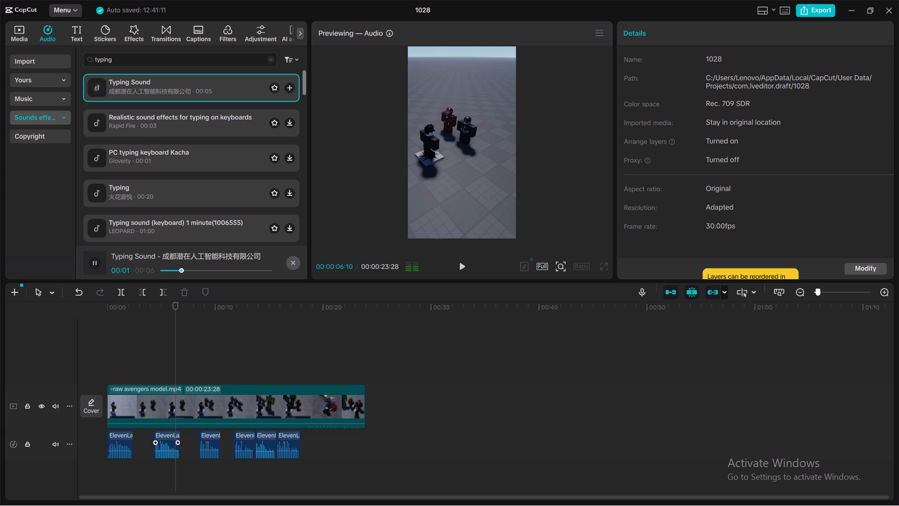
{"action": "left_click", "coordinate": [292, 86]}
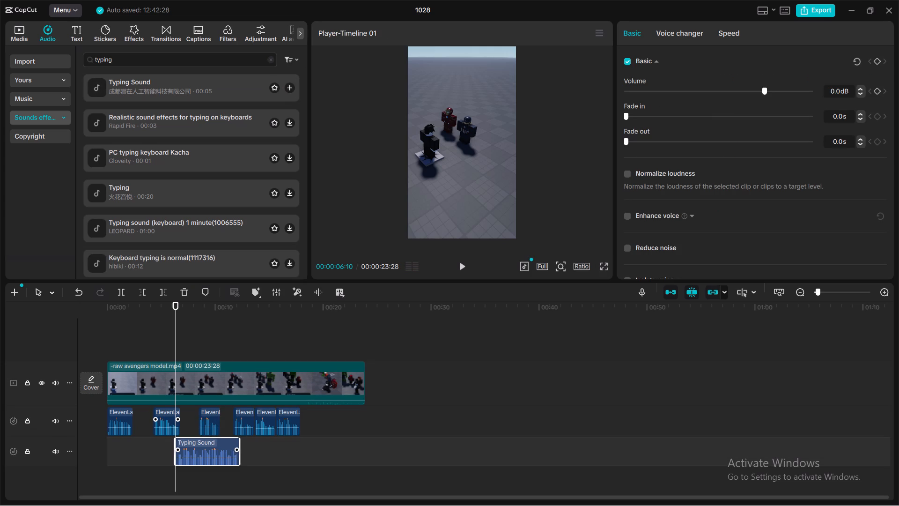
Move the Typing Sound clip to the timeline start and trim its end to match the first voiceover piece, about 2.4 seconds long.
{"action": "left_click_drag", "start_coordinate": [212, 453], "coordinate": [143, 453]}
{"action": "left_click_drag", "start_coordinate": [171, 453], "coordinate": [145, 459]}
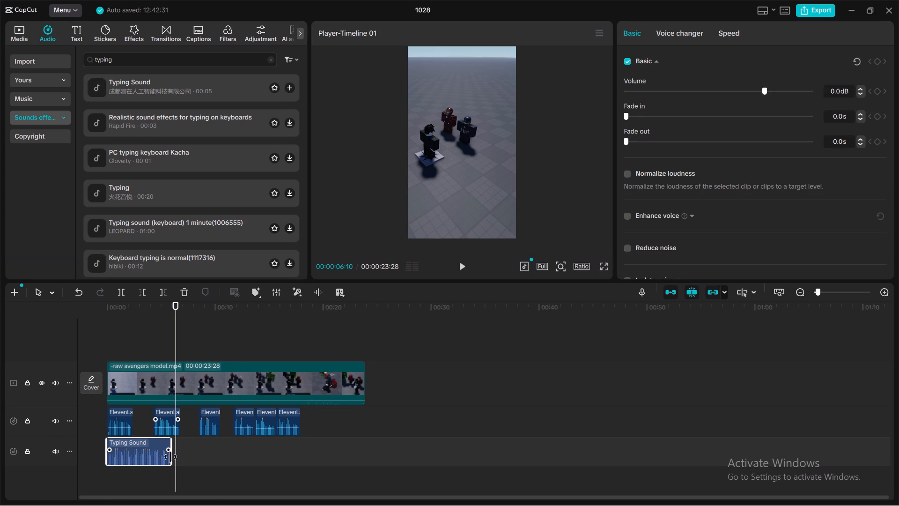
{"action": "left_click_drag", "start_coordinate": [172, 454], "coordinate": [146, 456]}
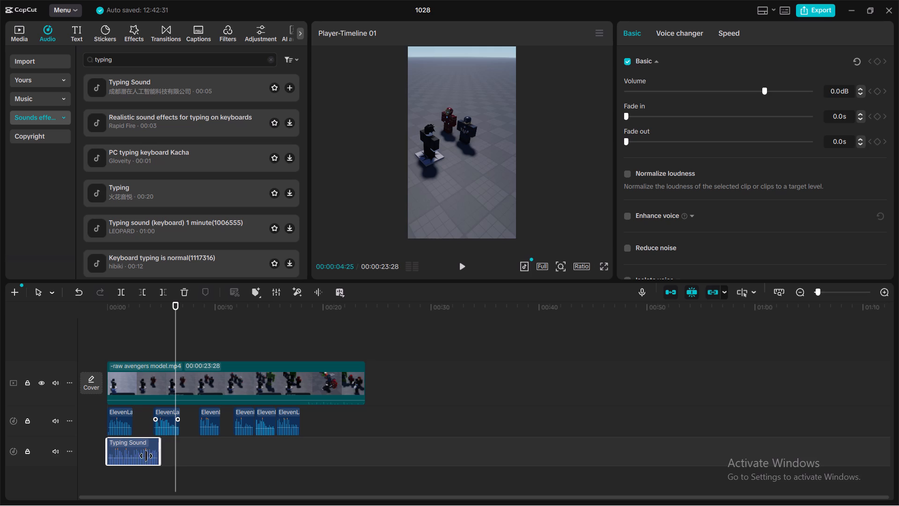
{"action": "left_click_drag", "start_coordinate": [146, 456], "coordinate": [133, 456]}
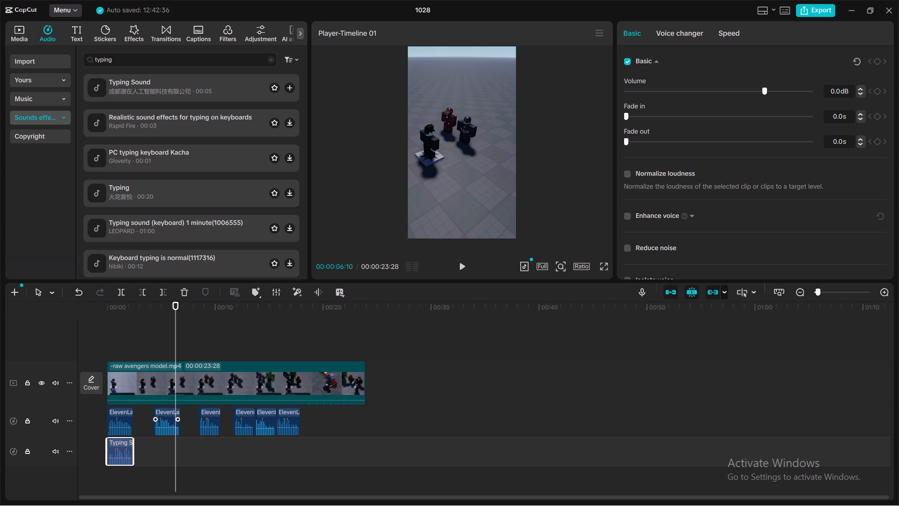
Play the opening from the start to check the typing sound against the first voiceover piece.
{"action": "left_click_drag", "start_coordinate": [175, 320], "coordinate": [76, 320]}
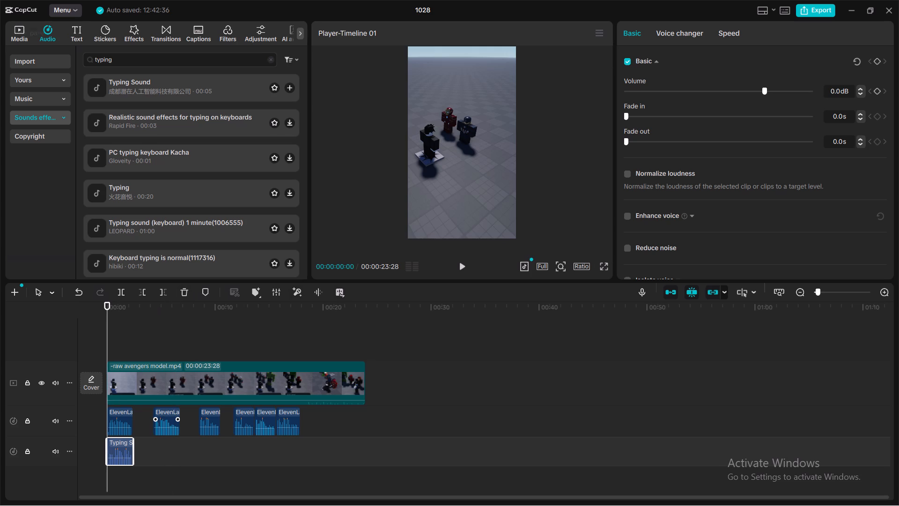
{"action": "left_click", "coordinate": [460, 266]}
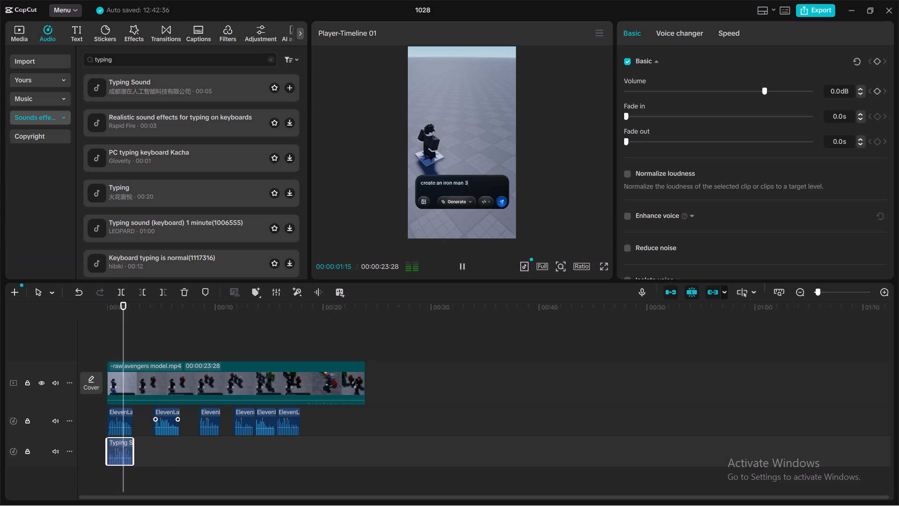
{"action": "left_click", "coordinate": [460, 266]}
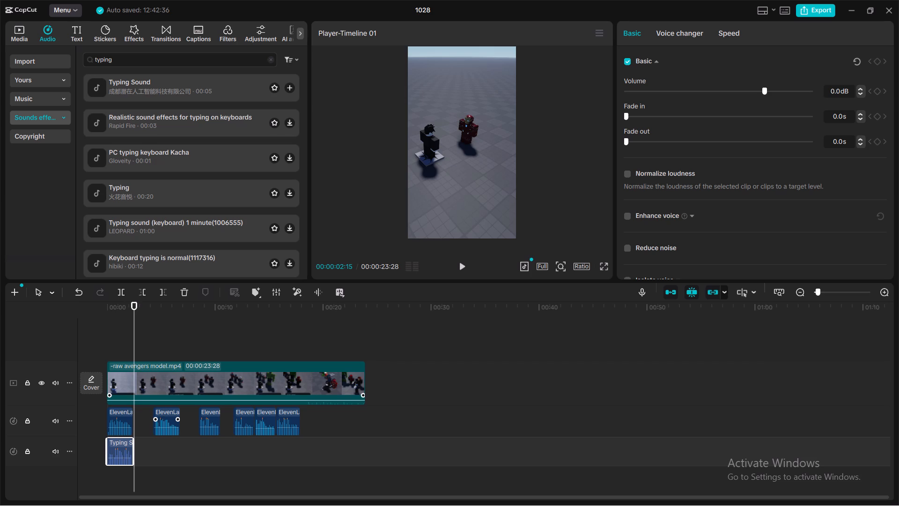
Raise the first voiceover piece's volume to 20.0 dB and play the opening back from the start.
{"action": "left_click", "coordinate": [122, 421]}
{"action": "left_click_drag", "start_coordinate": [762, 90], "coordinate": [763, 90]}
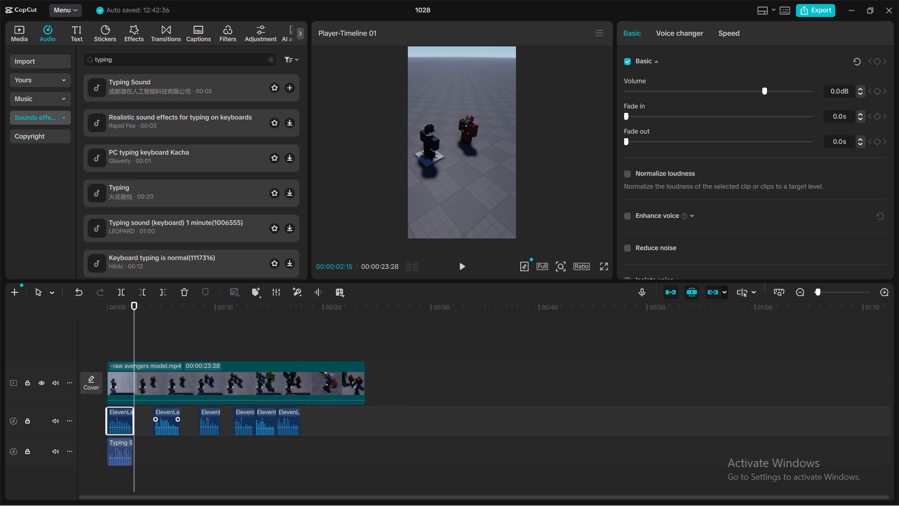
{"action": "left_click_drag", "start_coordinate": [763, 90], "coordinate": [848, 93]}
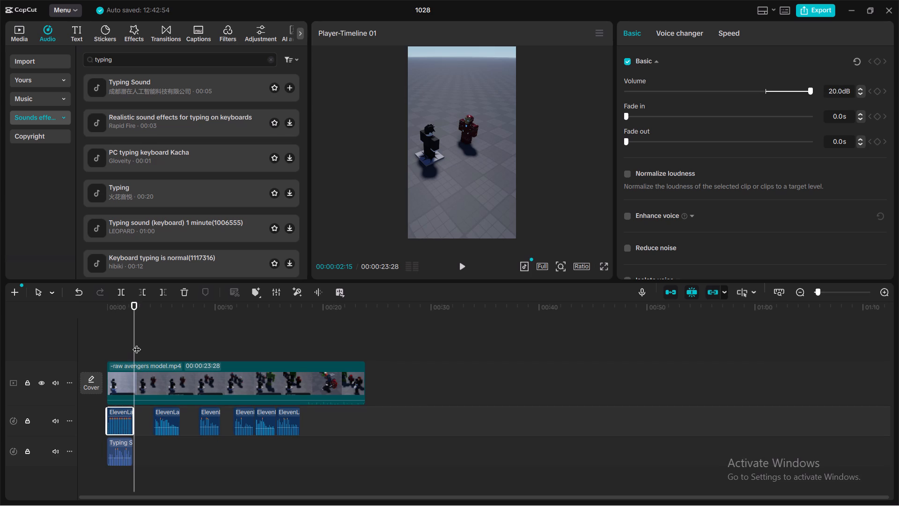
{"action": "left_click_drag", "start_coordinate": [135, 344], "coordinate": [96, 360]}
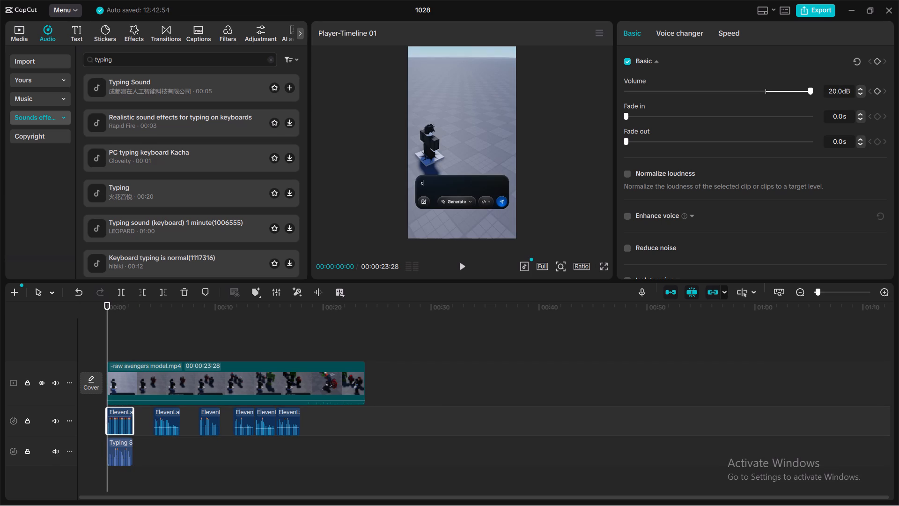
{"action": "left_click", "coordinate": [459, 265]}
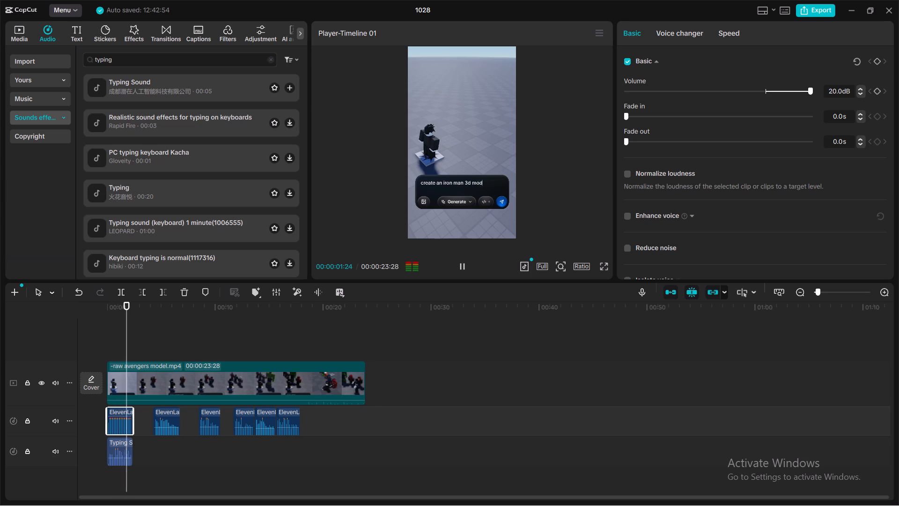
{"action": "left_click", "coordinate": [462, 263]}
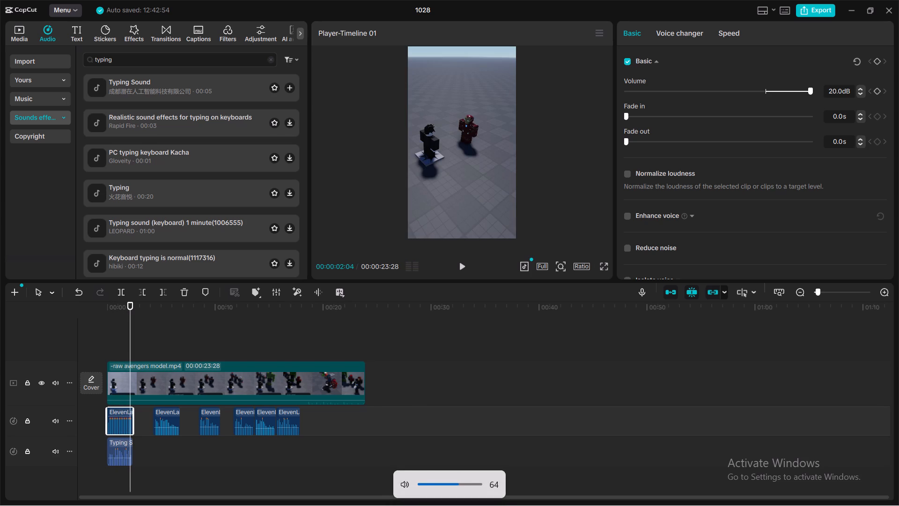
Raise the volume of the second through sixth voiceover pieces to 20.0 dB each.
{"action": "left_click", "coordinate": [168, 424]}
{"action": "left_click_drag", "start_coordinate": [765, 93], "coordinate": [870, 63]}
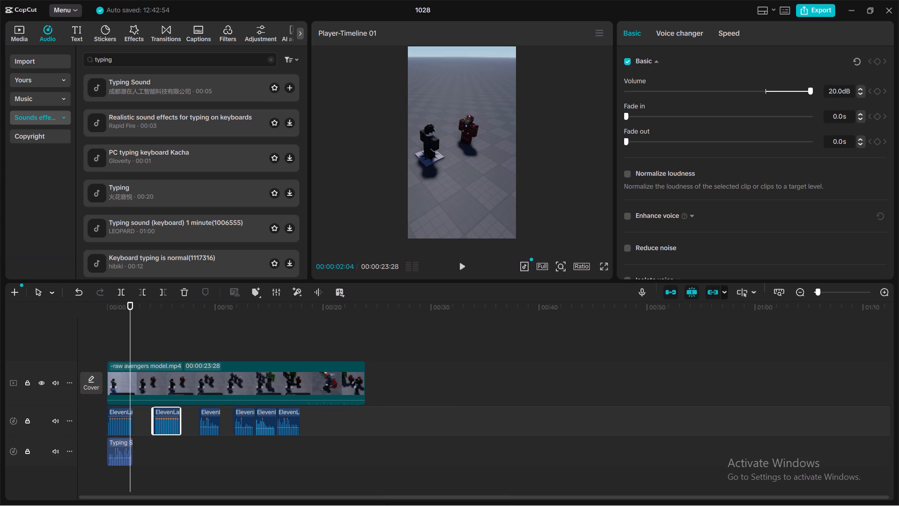
{"action": "left_click_drag", "start_coordinate": [870, 63], "coordinate": [872, 62]}
{"action": "left_click", "coordinate": [210, 431]}
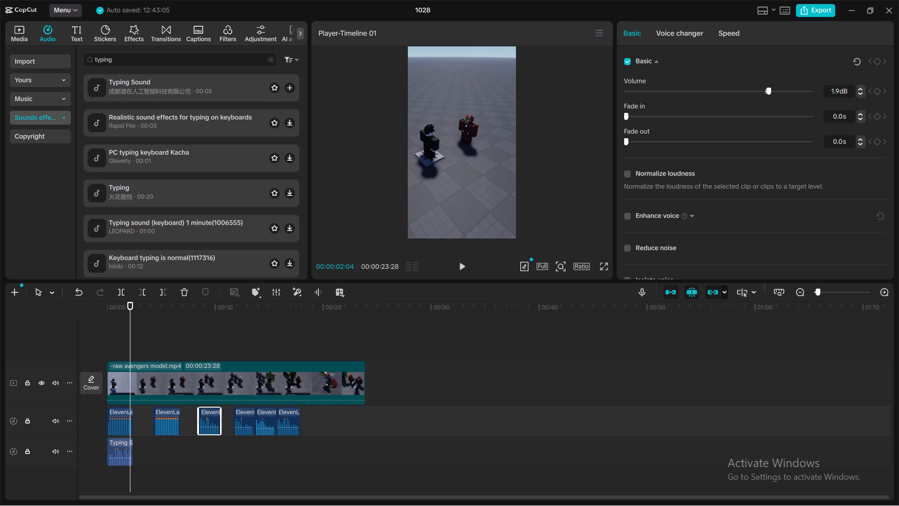
{"action": "left_click_drag", "start_coordinate": [770, 91], "coordinate": [877, 80]}
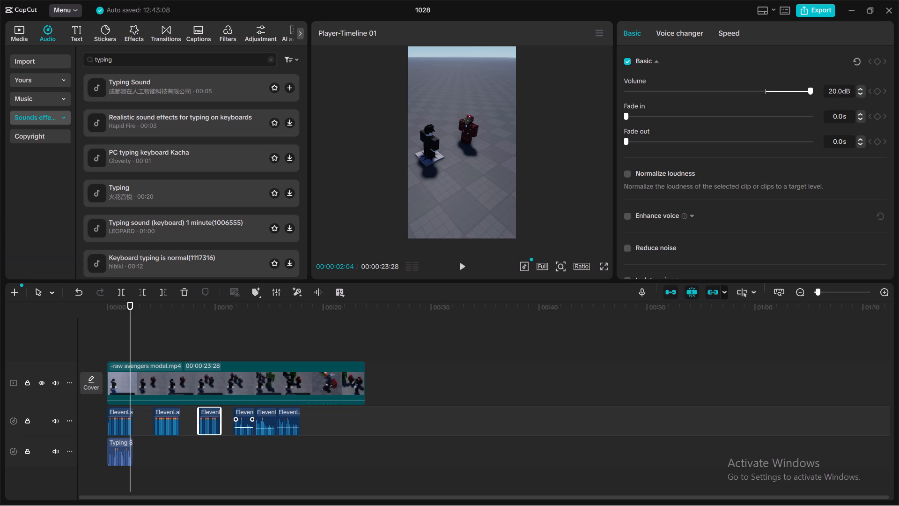
{"action": "left_click", "coordinate": [245, 430]}
{"action": "left_click_drag", "start_coordinate": [763, 93], "coordinate": [826, 83]}
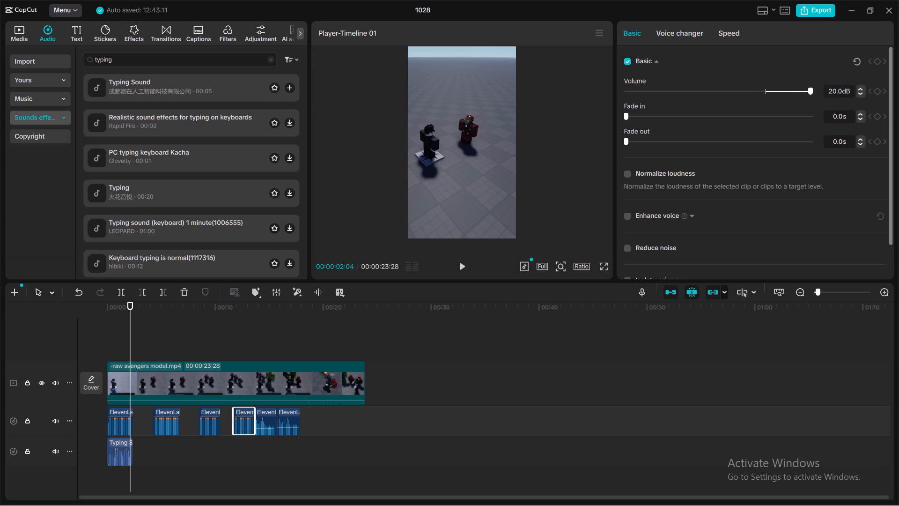
{"action": "left_click", "coordinate": [265, 433]}
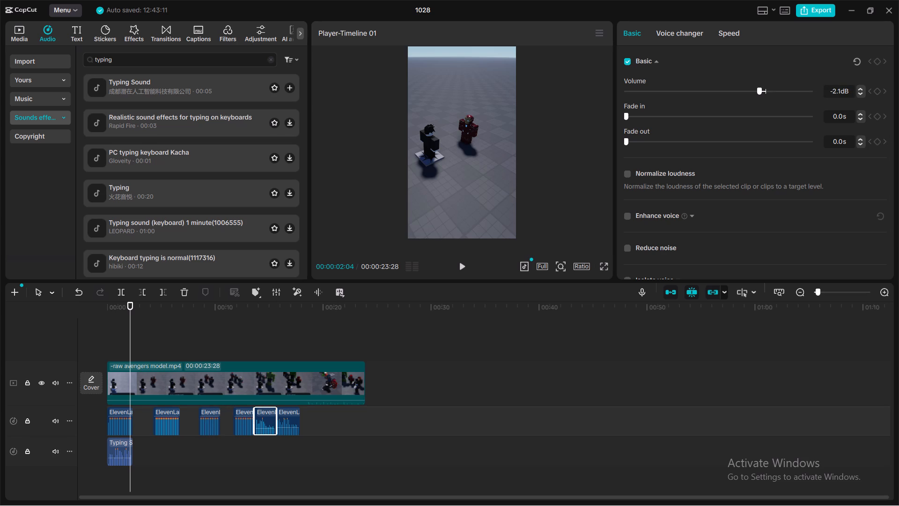
{"action": "left_click_drag", "start_coordinate": [761, 90], "coordinate": [869, 74]}
{"action": "left_click", "coordinate": [287, 421]}
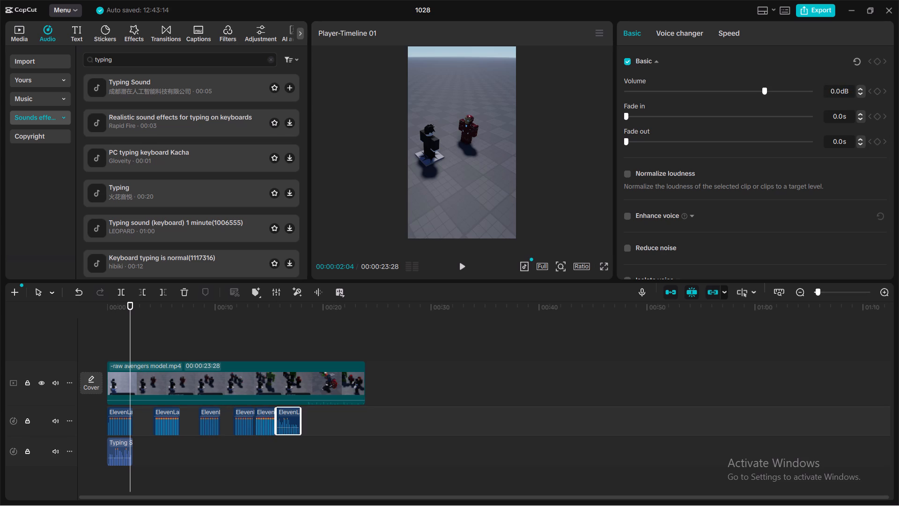
{"action": "left_click_drag", "start_coordinate": [765, 90], "coordinate": [849, 70]}
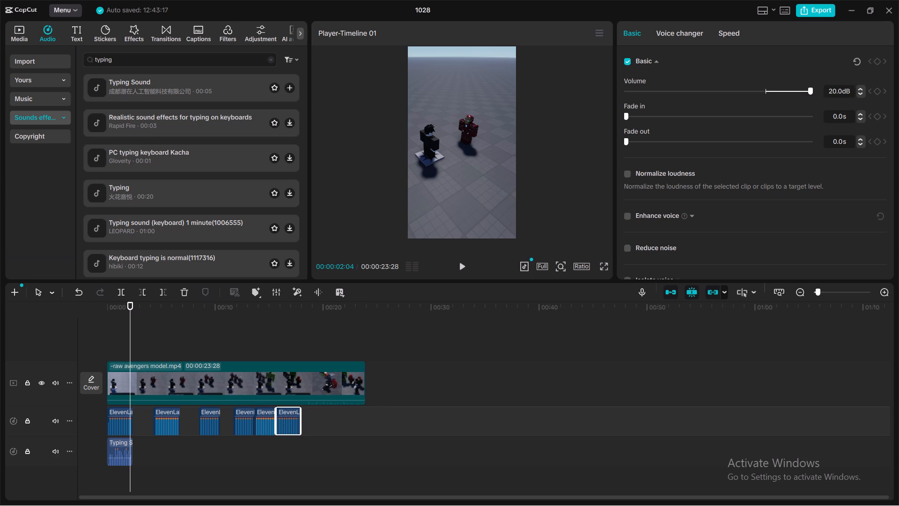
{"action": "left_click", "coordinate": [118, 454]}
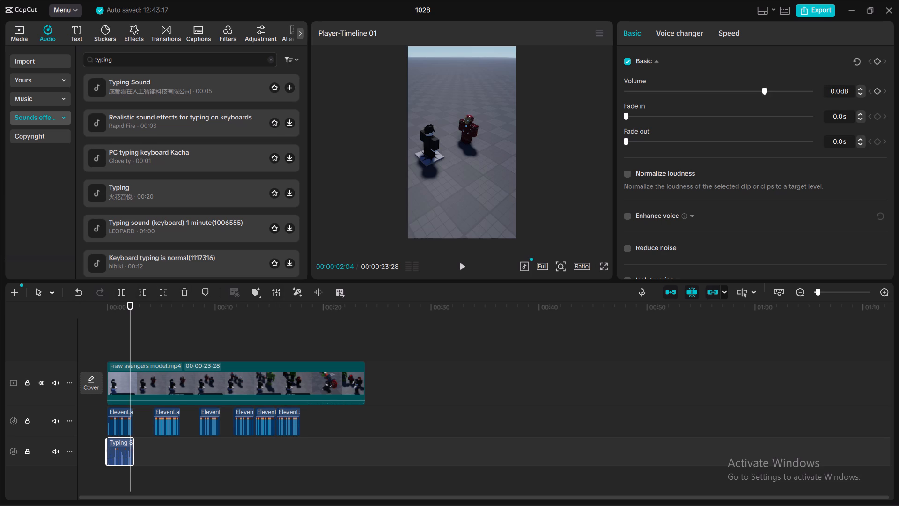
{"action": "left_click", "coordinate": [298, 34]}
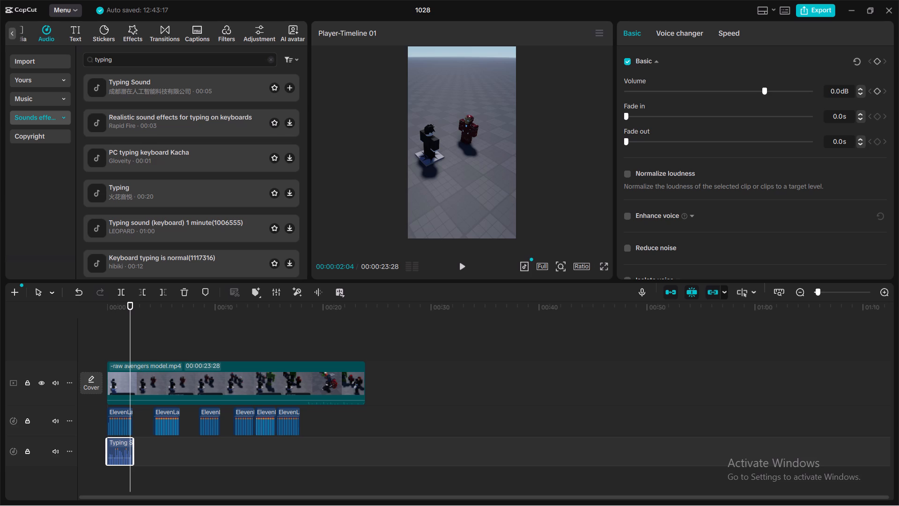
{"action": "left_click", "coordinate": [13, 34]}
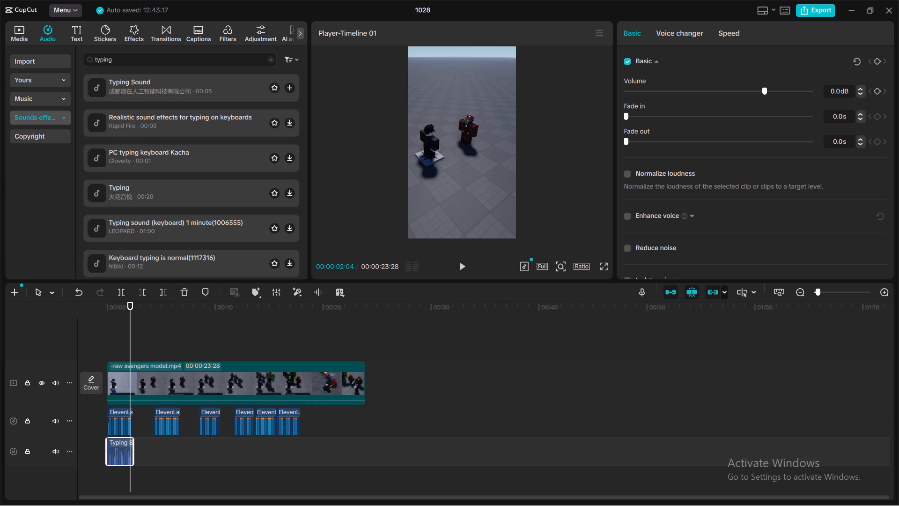
Add a second Typing Sound clip at 00:00:02:04 and trim its end so it lasts about 4.5 seconds.
{"action": "left_click", "coordinate": [289, 87]}
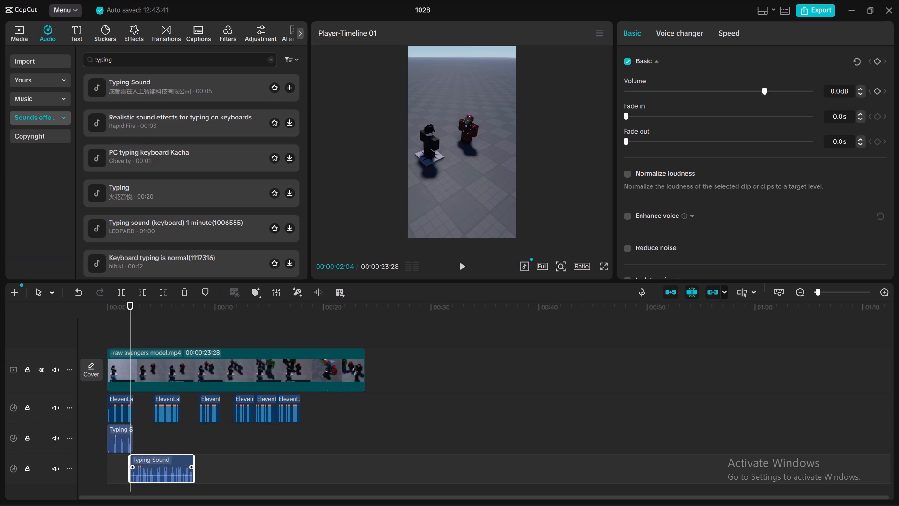
{"action": "left_click_drag", "start_coordinate": [128, 467], "coordinate": [151, 472]}
{"action": "left_click_drag", "start_coordinate": [129, 466], "coordinate": [147, 469]}
{"action": "left_click_drag", "start_coordinate": [196, 468], "coordinate": [184, 473]}
{"action": "left_click_drag", "start_coordinate": [193, 473], "coordinate": [186, 474]}
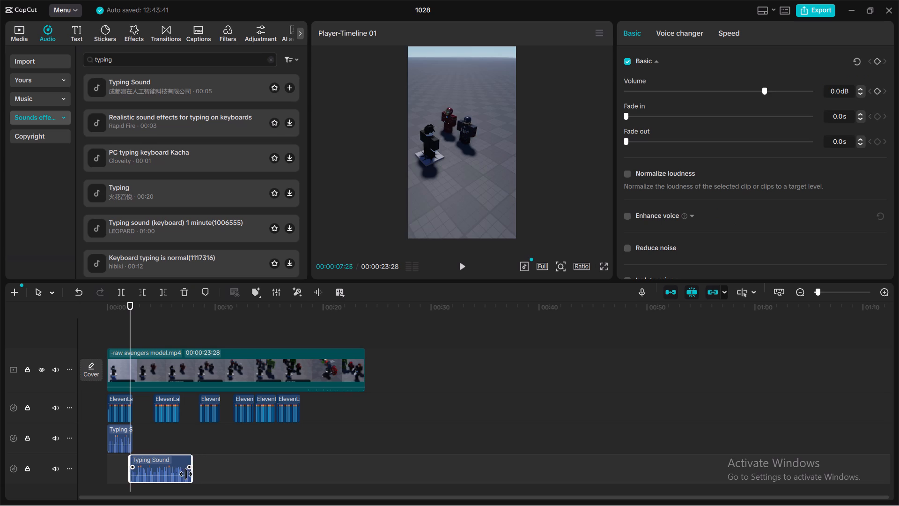
{"action": "left_click_drag", "start_coordinate": [186, 474], "coordinate": [178, 474]}
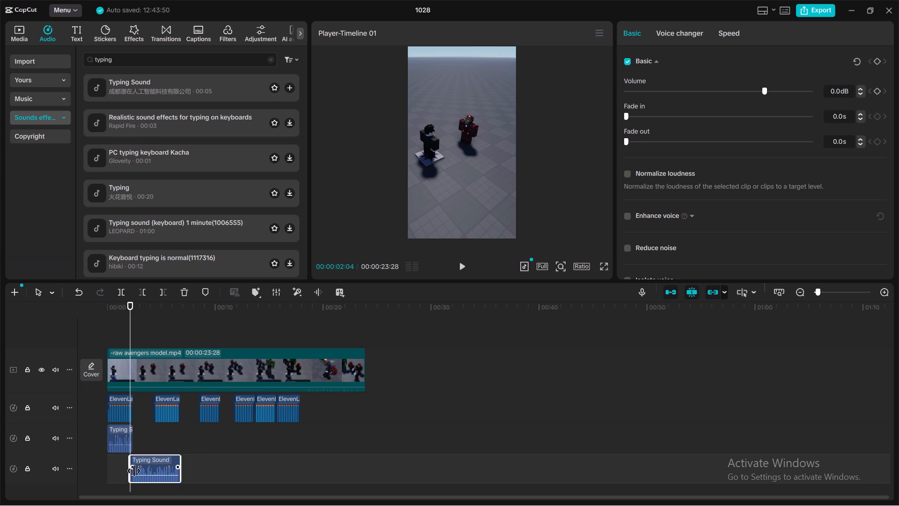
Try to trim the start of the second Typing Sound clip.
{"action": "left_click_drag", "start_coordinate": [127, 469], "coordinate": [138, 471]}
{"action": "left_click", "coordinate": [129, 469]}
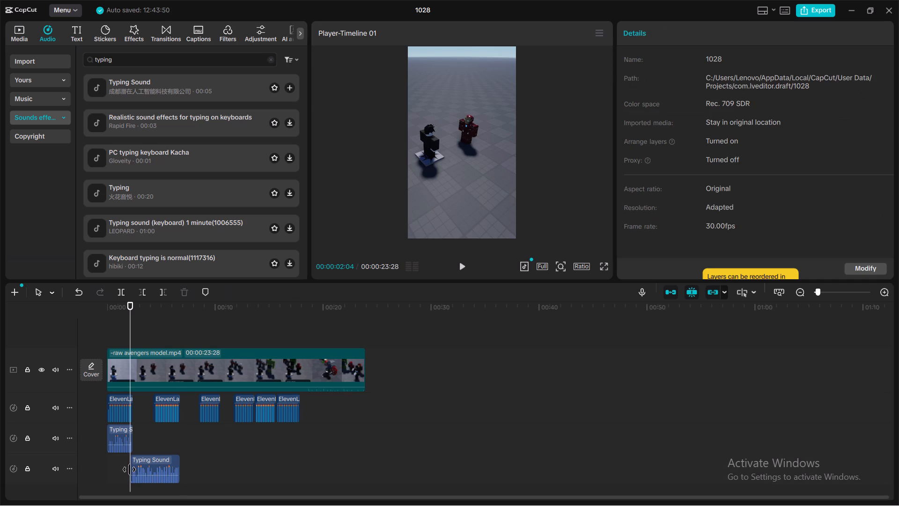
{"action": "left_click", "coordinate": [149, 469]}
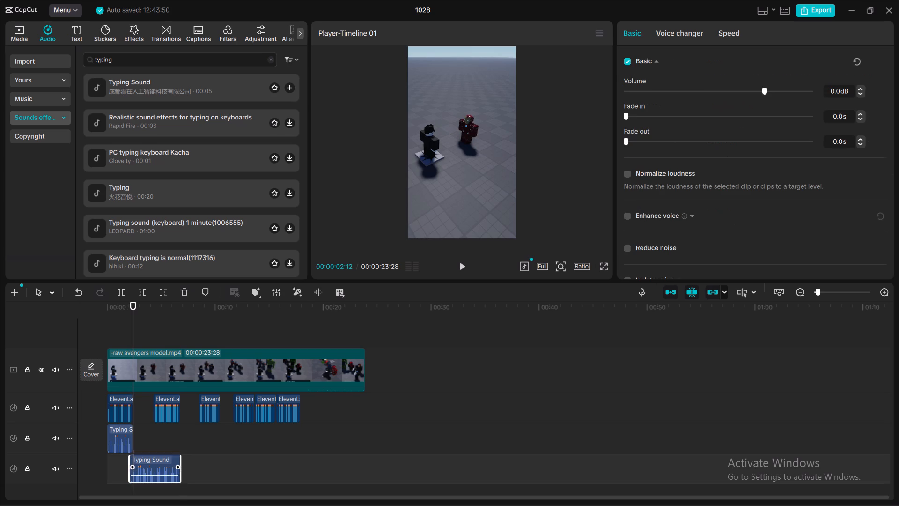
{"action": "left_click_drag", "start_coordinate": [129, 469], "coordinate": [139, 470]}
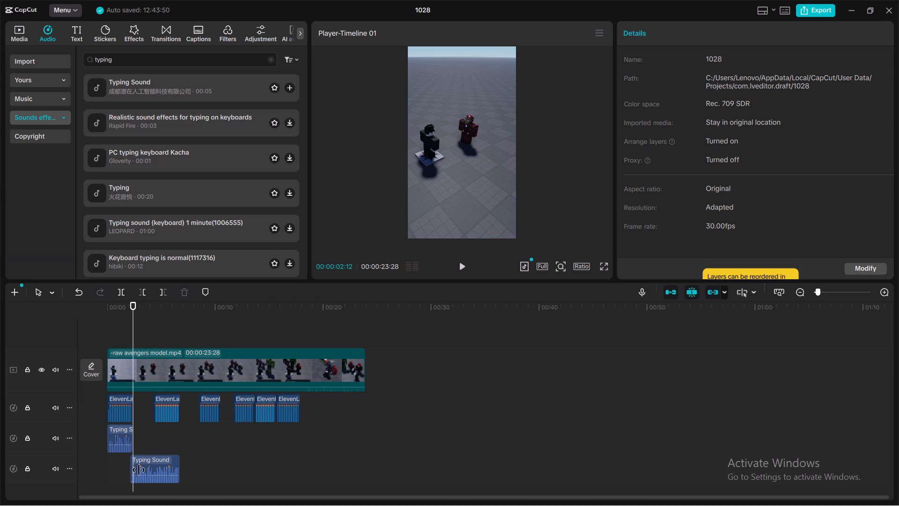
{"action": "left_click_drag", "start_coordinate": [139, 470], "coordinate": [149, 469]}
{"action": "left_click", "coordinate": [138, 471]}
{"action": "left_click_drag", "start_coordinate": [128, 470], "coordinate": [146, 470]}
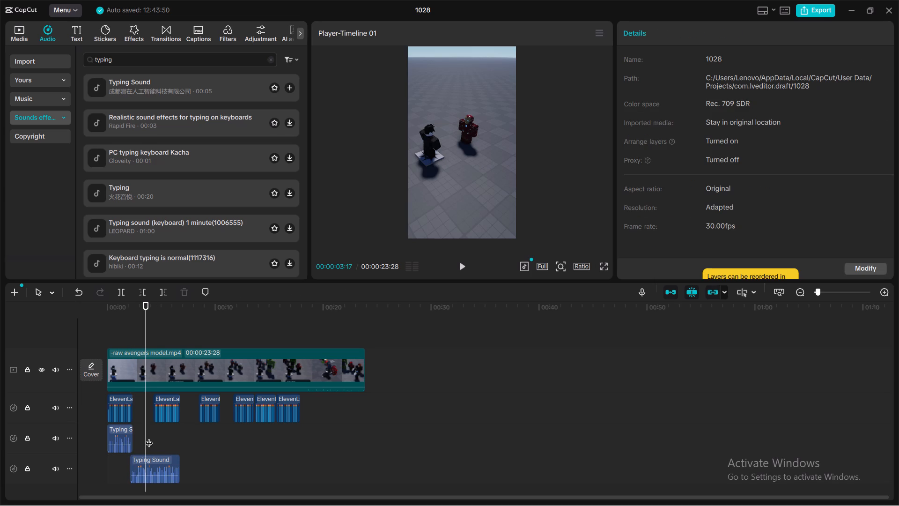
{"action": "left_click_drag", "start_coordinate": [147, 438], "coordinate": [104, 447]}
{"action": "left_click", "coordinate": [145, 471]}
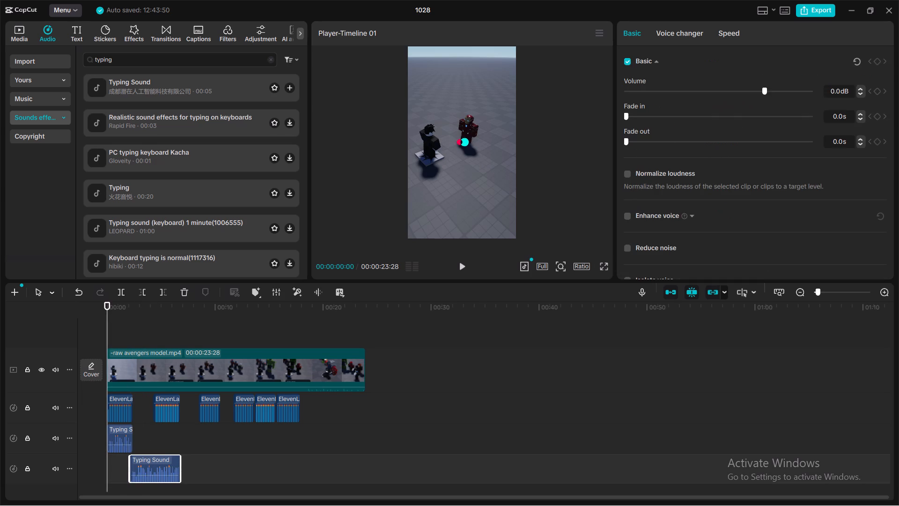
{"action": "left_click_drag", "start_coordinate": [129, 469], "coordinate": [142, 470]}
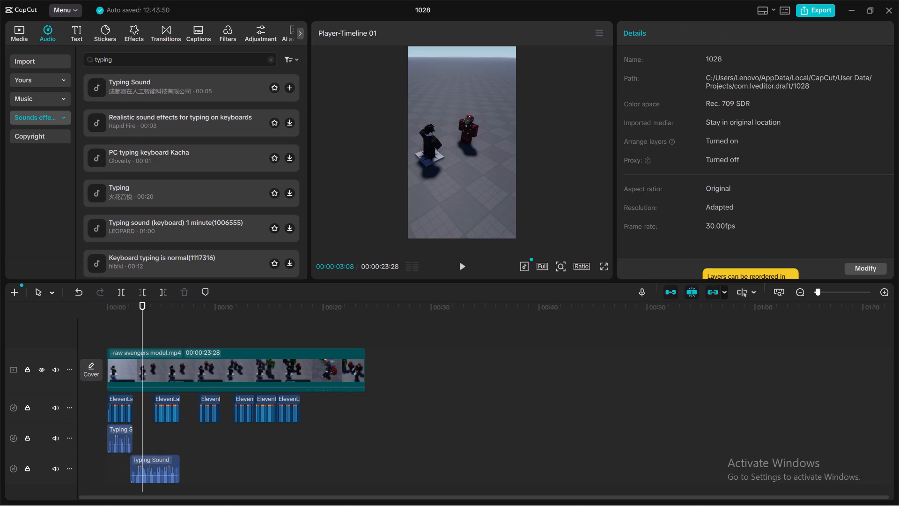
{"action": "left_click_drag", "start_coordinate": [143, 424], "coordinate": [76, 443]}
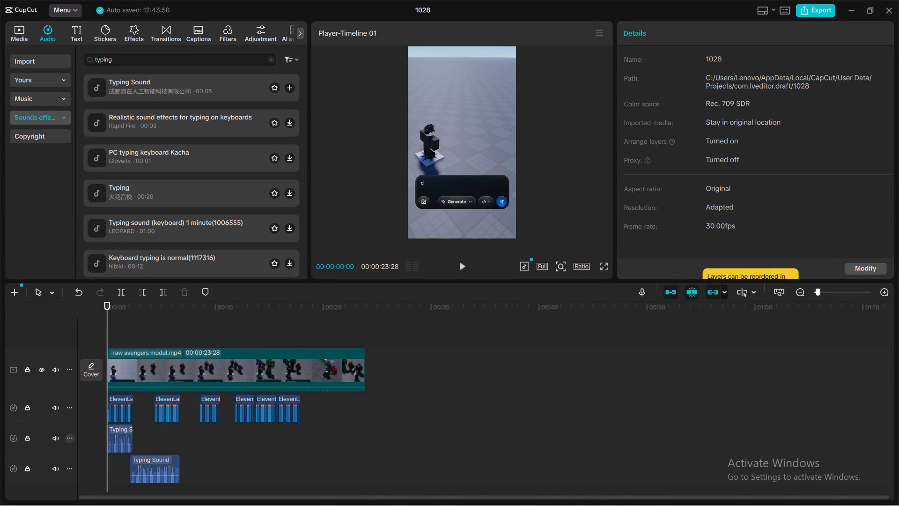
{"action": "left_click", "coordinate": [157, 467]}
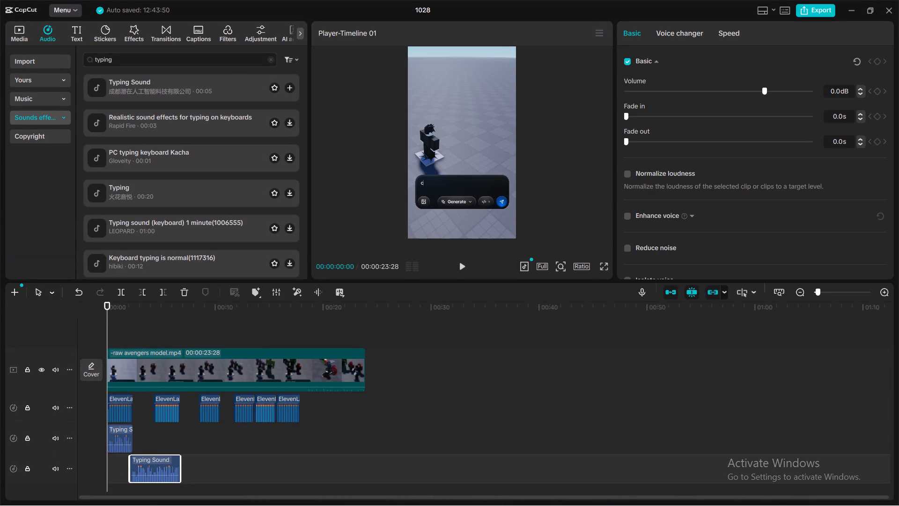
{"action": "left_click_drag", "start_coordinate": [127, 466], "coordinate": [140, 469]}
Move the second Typing Sound clip so it starts with the second voiceover piece.
{"action": "left_click_drag", "start_coordinate": [150, 468], "coordinate": [175, 469]}
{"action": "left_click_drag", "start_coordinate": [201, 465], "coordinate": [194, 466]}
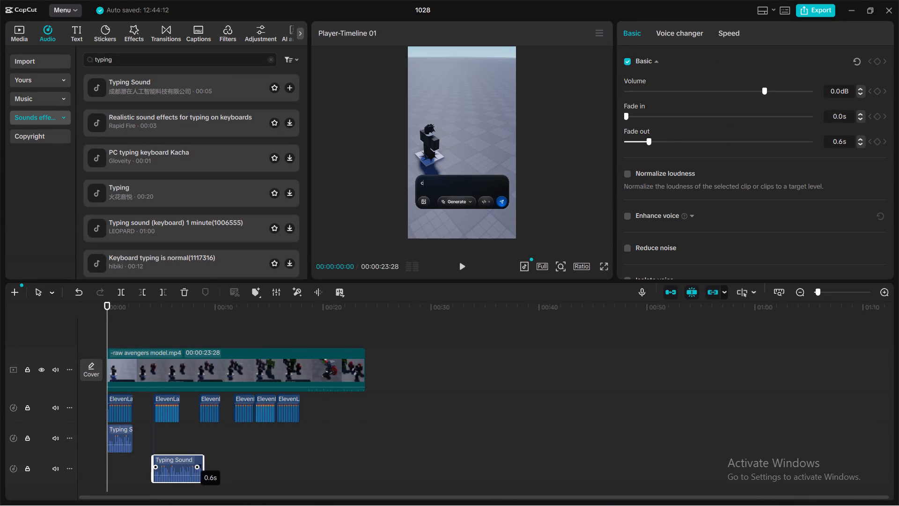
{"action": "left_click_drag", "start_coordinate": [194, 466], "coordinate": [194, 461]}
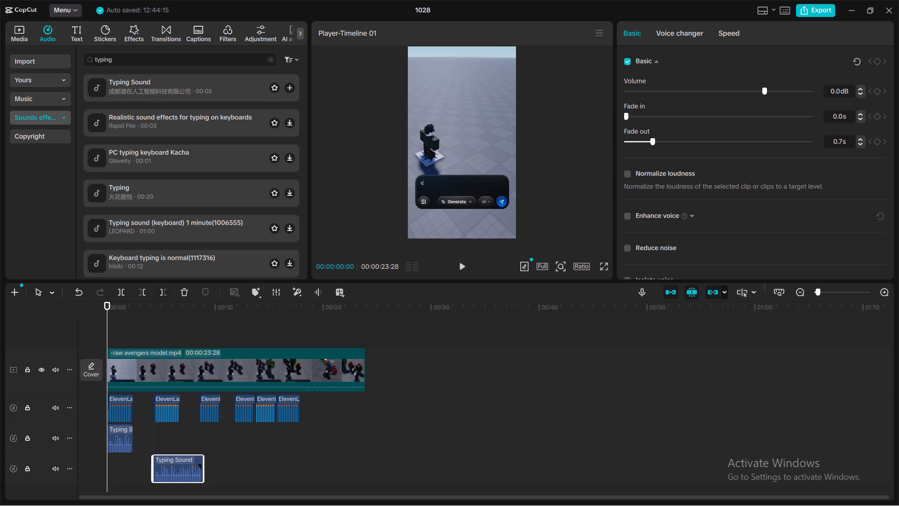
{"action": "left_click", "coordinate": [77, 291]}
Split the second Typing Sound clip at 00:00:06:23, where the second voiceover piece ends.
{"action": "left_click_drag", "start_coordinate": [204, 464], "coordinate": [182, 466]}
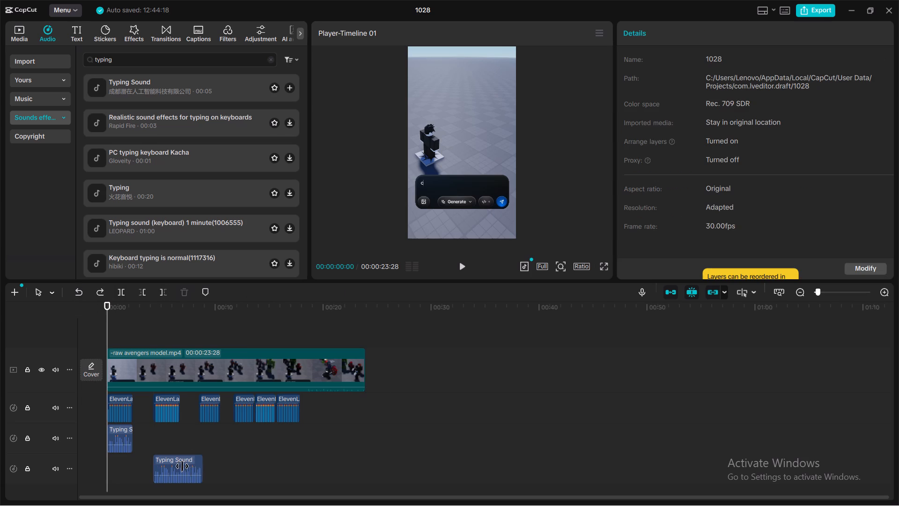
{"action": "left_click_drag", "start_coordinate": [182, 466], "coordinate": [181, 467]}
{"action": "left_click_drag", "start_coordinate": [204, 462], "coordinate": [199, 463]}
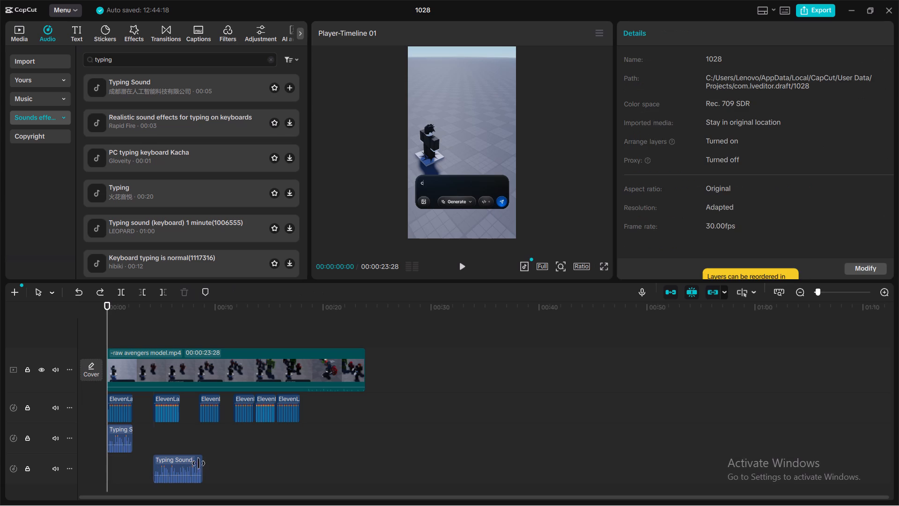
{"action": "left_click_drag", "start_coordinate": [199, 463], "coordinate": [189, 464]}
{"action": "left_click", "coordinate": [192, 469]}
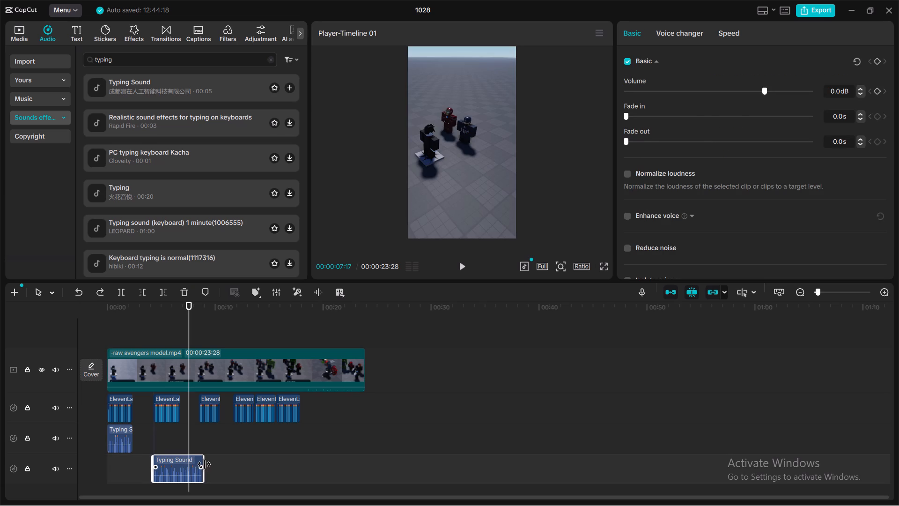
{"action": "left_click_drag", "start_coordinate": [204, 464], "coordinate": [192, 466]}
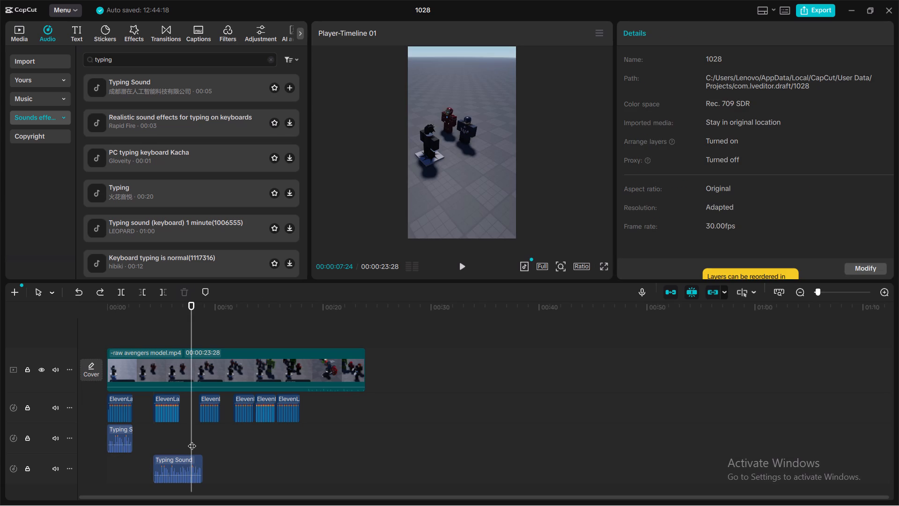
{"action": "left_click_drag", "start_coordinate": [192, 439], "coordinate": [180, 440]}
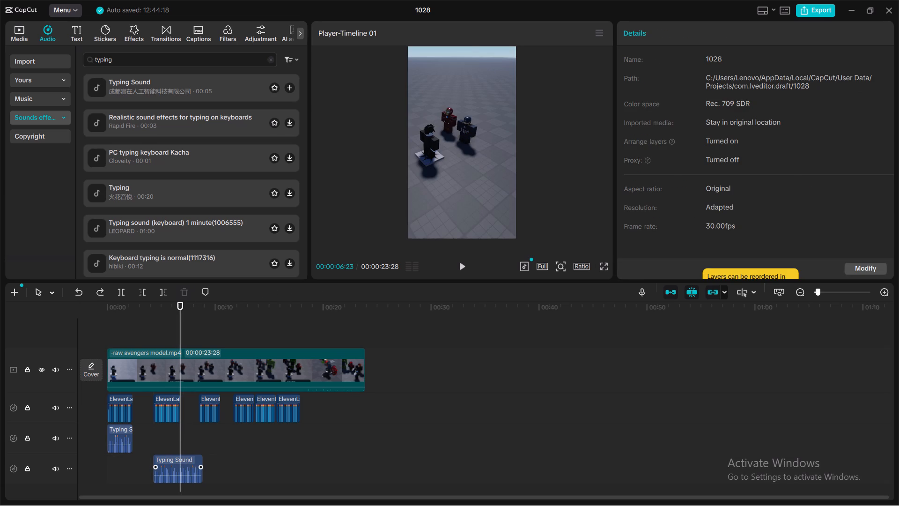
{"action": "left_click", "coordinate": [192, 465]}
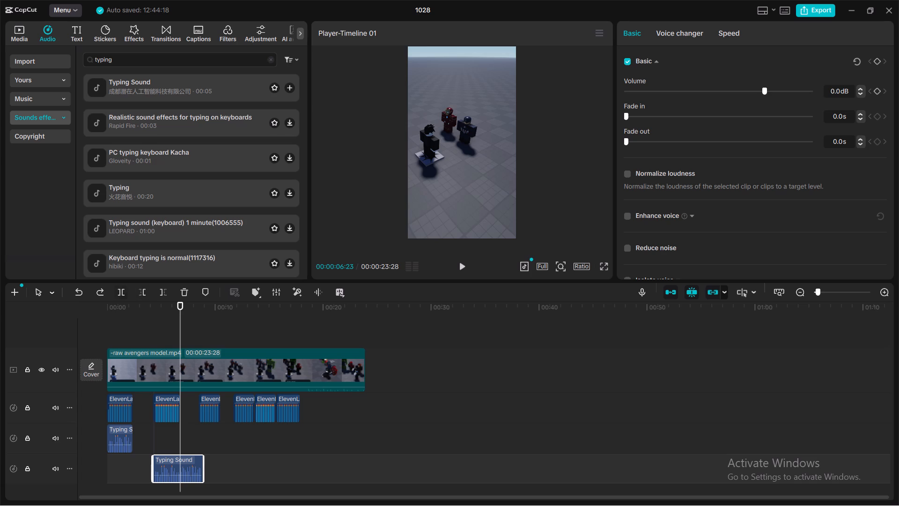
{"action": "left_click", "coordinate": [124, 290]}
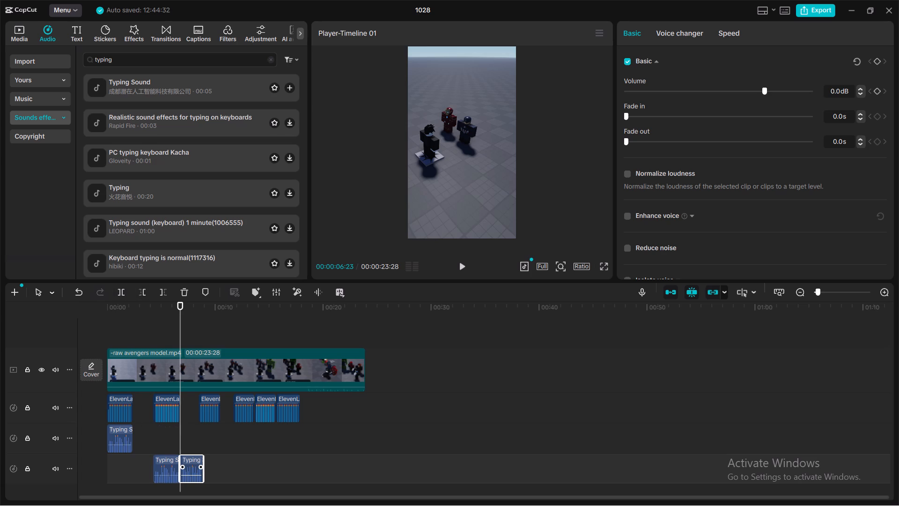
Move the split-off part of the Typing Sound clip so it starts with the third voiceover piece.
{"action": "left_click_drag", "start_coordinate": [190, 468], "coordinate": [210, 467]}
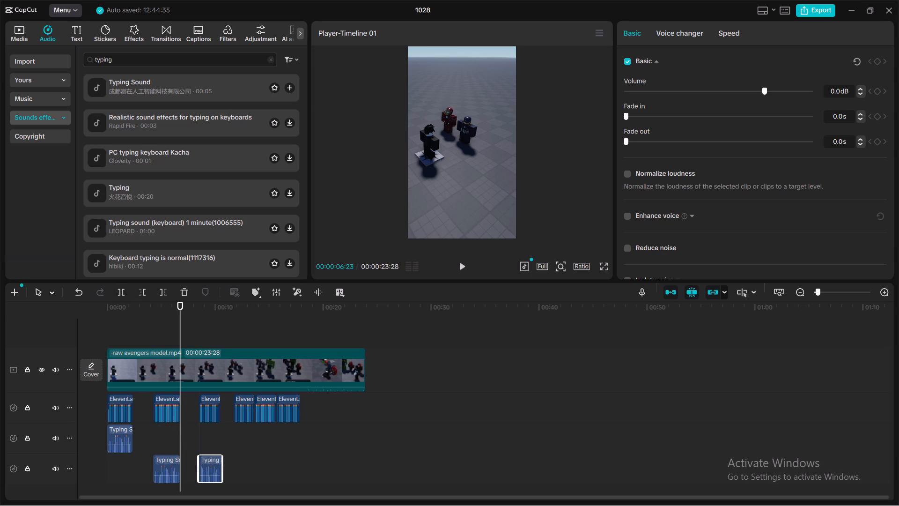
Play the timeline from the start through the third voiceover piece to check the typing sounds against the voiceover.
{"action": "left_click_drag", "start_coordinate": [179, 439], "coordinate": [221, 443]}
{"action": "left_click", "coordinate": [248, 449]}
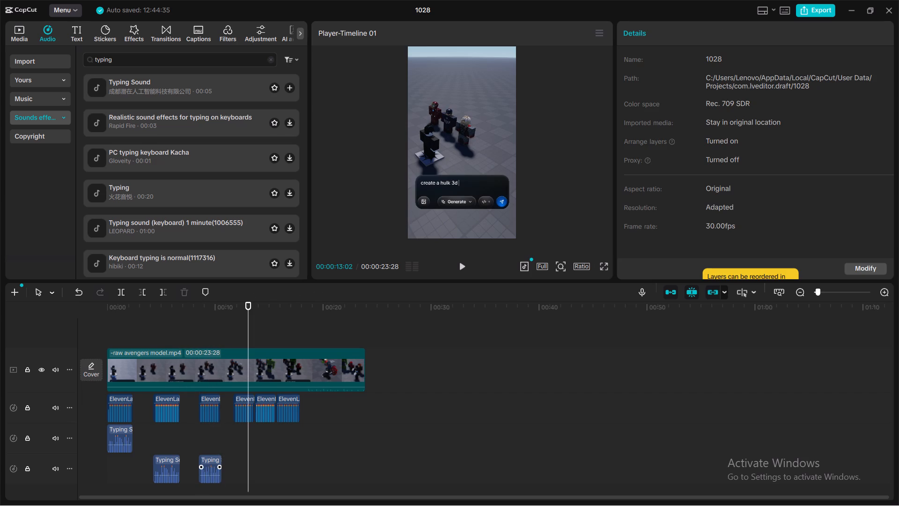
{"action": "left_click_drag", "start_coordinate": [247, 330], "coordinate": [0, 436]}
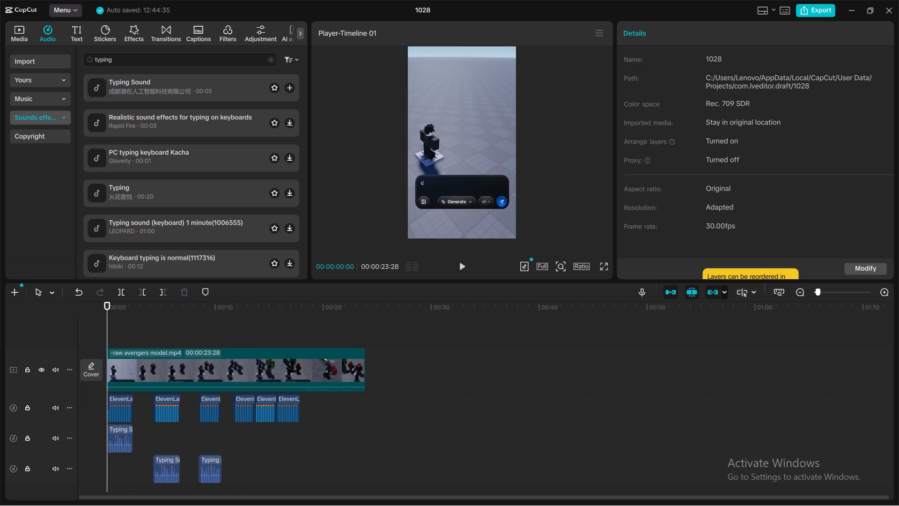
{"action": "left_click", "coordinate": [461, 267]}
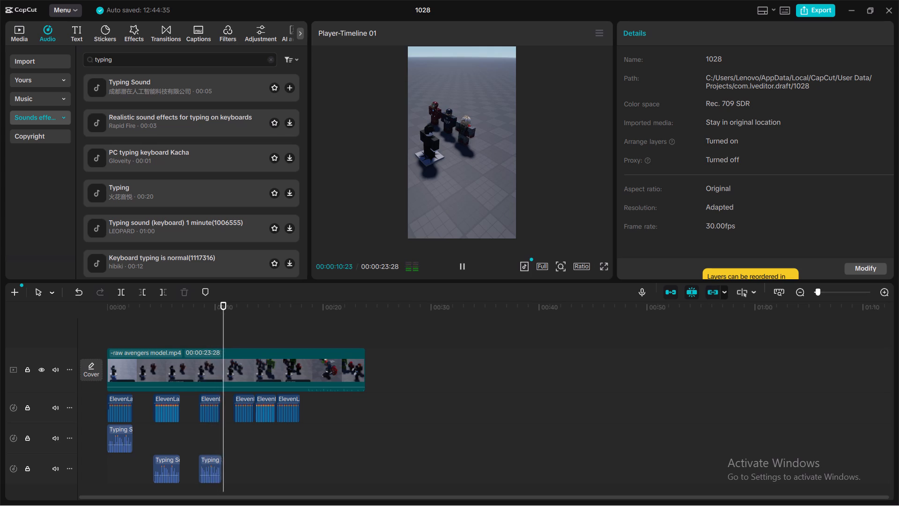
{"action": "left_click", "coordinate": [461, 267]}
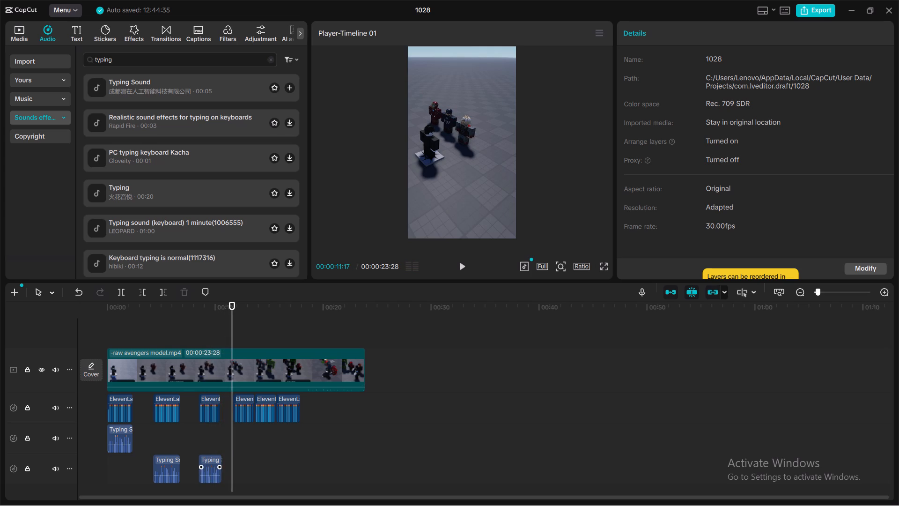
Adjust the end of the third Typing Sound clip to 00:00:10:15, near the end of the third voiceover piece.
{"action": "left_click", "coordinate": [216, 466]}
{"action": "left_click_drag", "start_coordinate": [223, 466], "coordinate": [216, 469]}
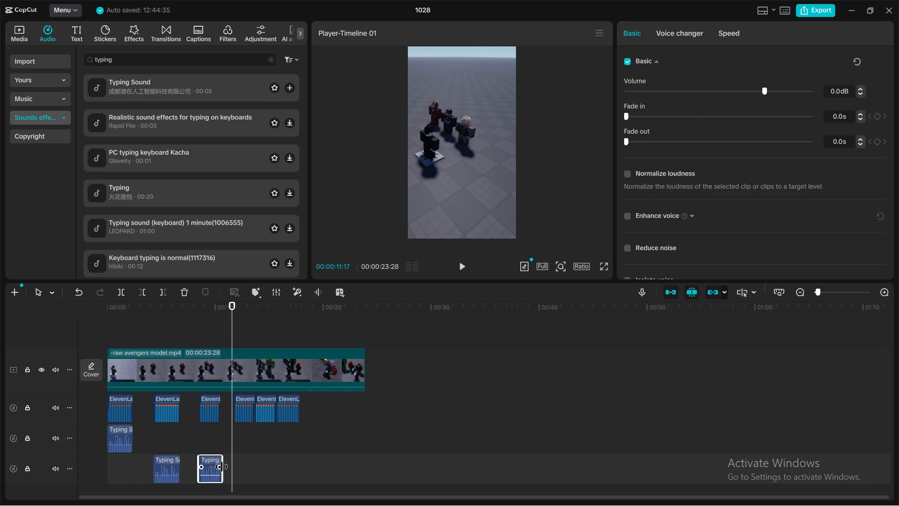
{"action": "left_click", "coordinate": [223, 466]}
{"action": "triple_click", "coordinate": [220, 467]}
{"action": "left_click", "coordinate": [262, 434]}
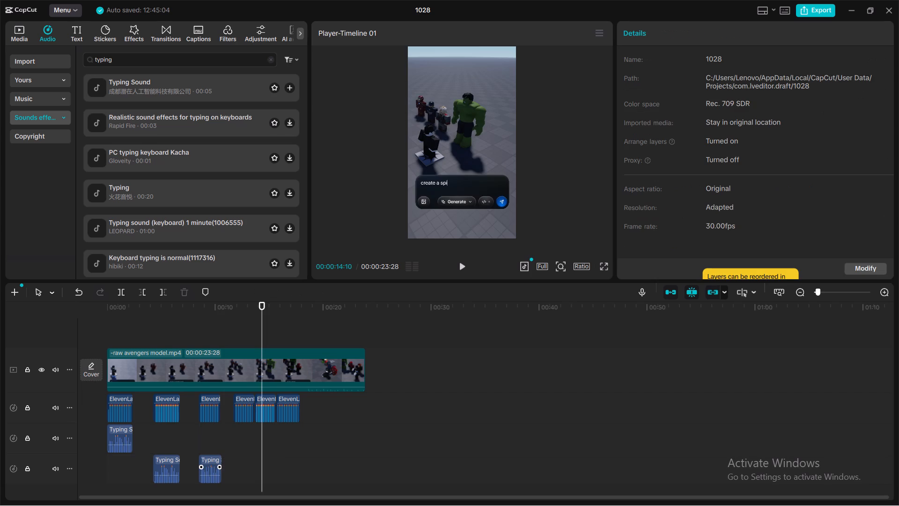
{"action": "left_click_drag", "start_coordinate": [262, 432], "coordinate": [211, 449]}
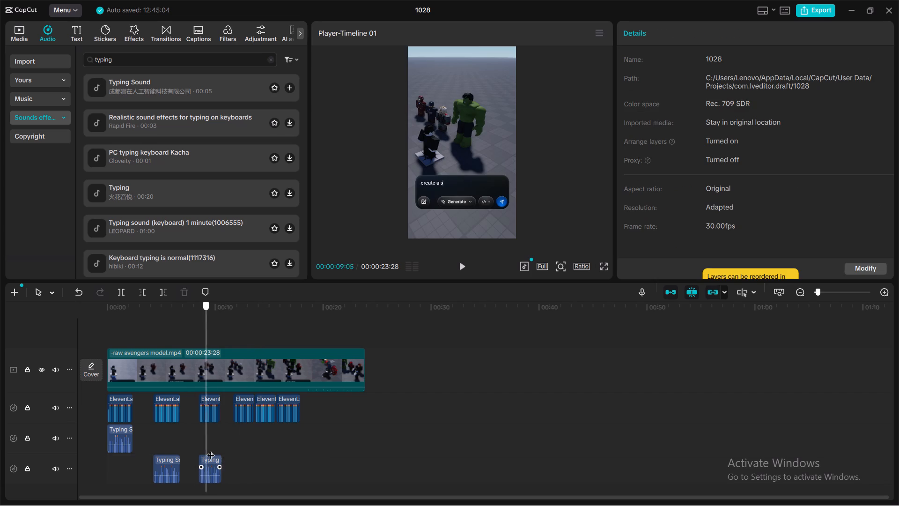
{"action": "left_click_drag", "start_coordinate": [211, 449], "coordinate": [216, 448]}
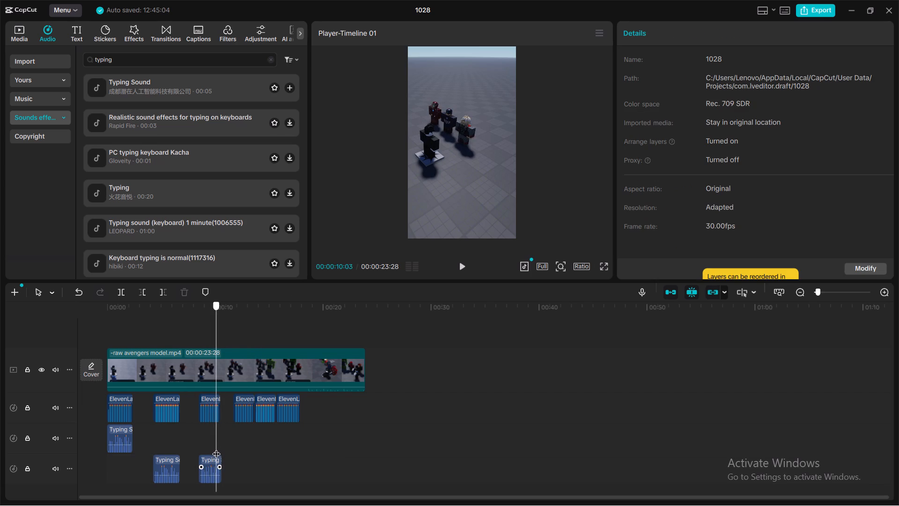
{"action": "left_click_drag", "start_coordinate": [216, 448], "coordinate": [218, 448]}
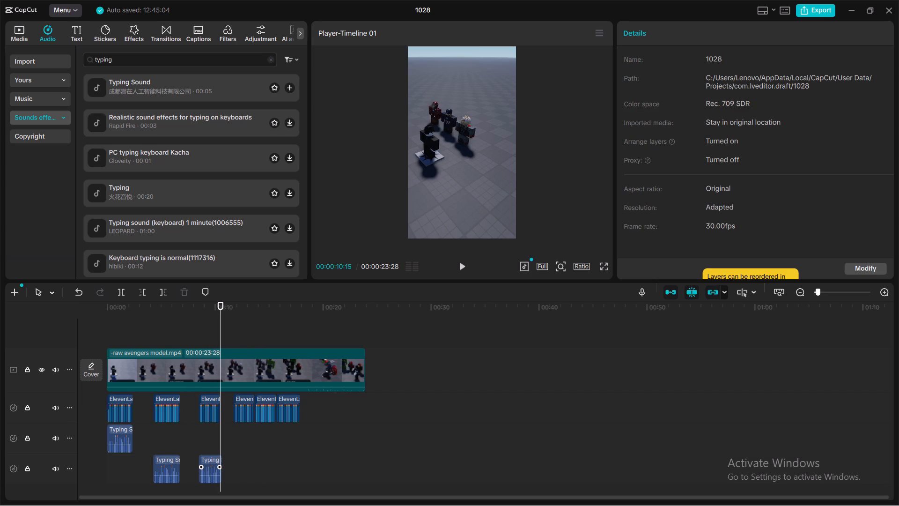
{"action": "left_click", "coordinate": [214, 476]}
{"action": "left_click_drag", "start_coordinate": [222, 474], "coordinate": [221, 475]}
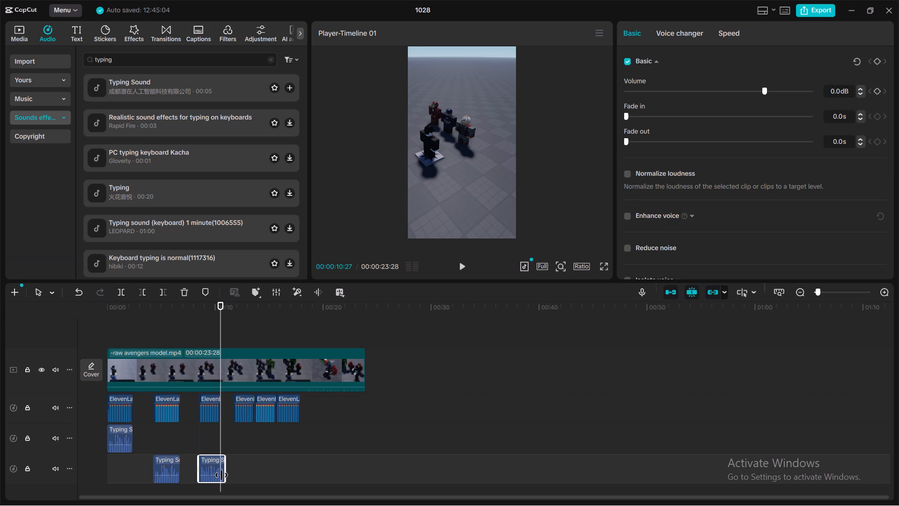
{"action": "left_click_drag", "start_coordinate": [221, 475], "coordinate": [216, 477]}
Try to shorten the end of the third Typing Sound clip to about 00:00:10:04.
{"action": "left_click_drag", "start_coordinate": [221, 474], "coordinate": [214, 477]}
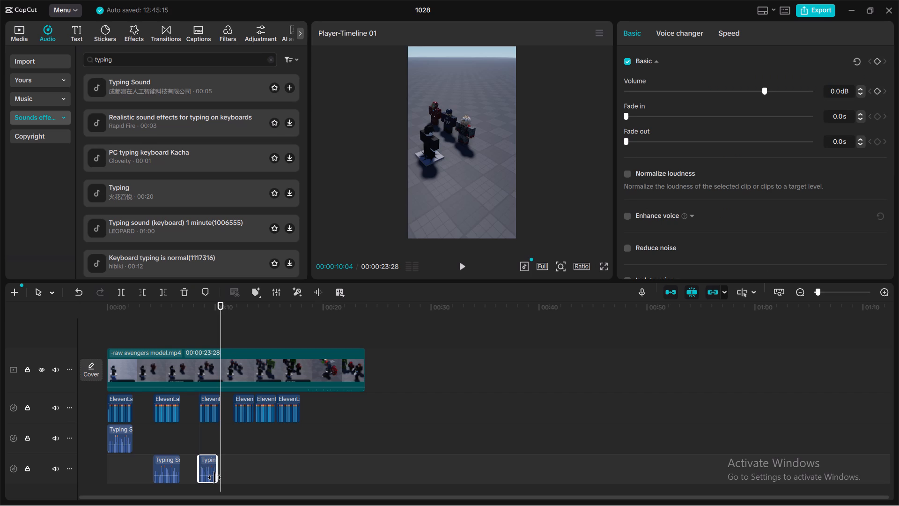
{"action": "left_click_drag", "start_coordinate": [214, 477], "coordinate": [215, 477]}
Play from 00:00:09:05 to the start of the fourth voiceover piece to check the third typing sound.
{"action": "left_click_drag", "start_coordinate": [221, 439], "coordinate": [206, 442]}
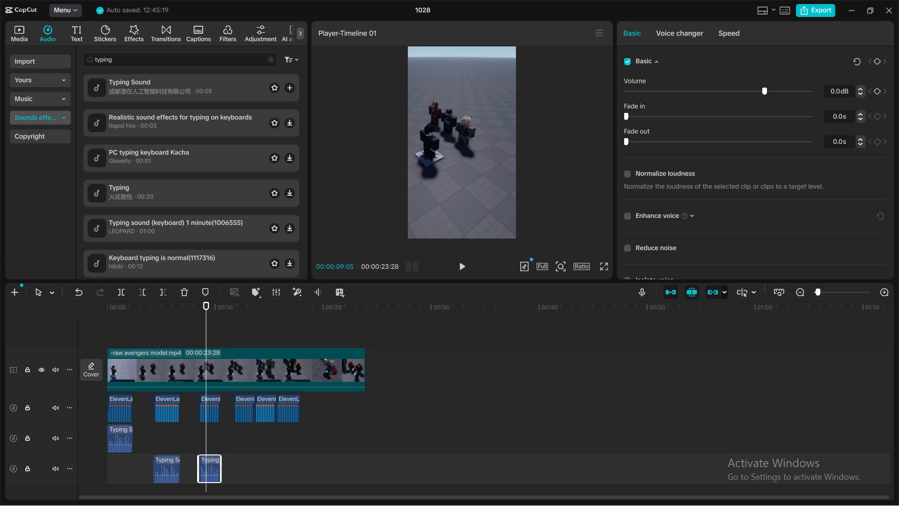
{"action": "left_click", "coordinate": [461, 269]}
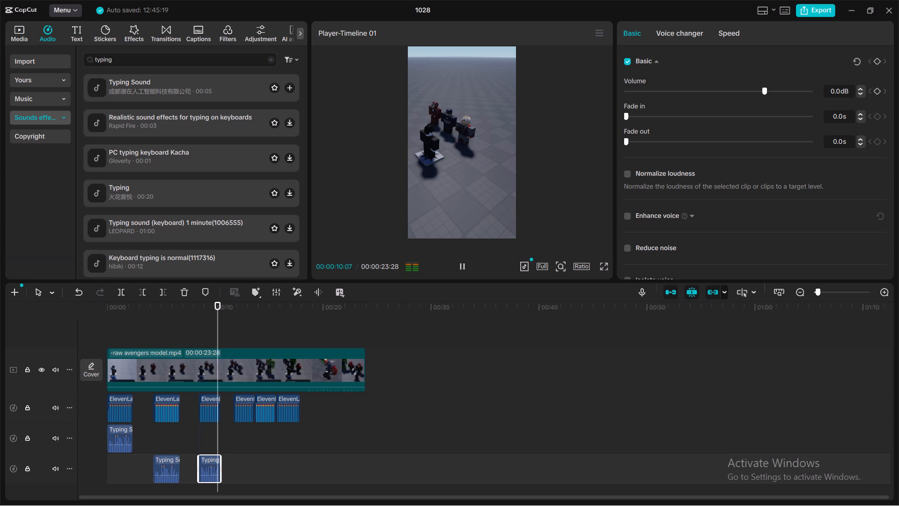
{"action": "left_click", "coordinate": [464, 266]}
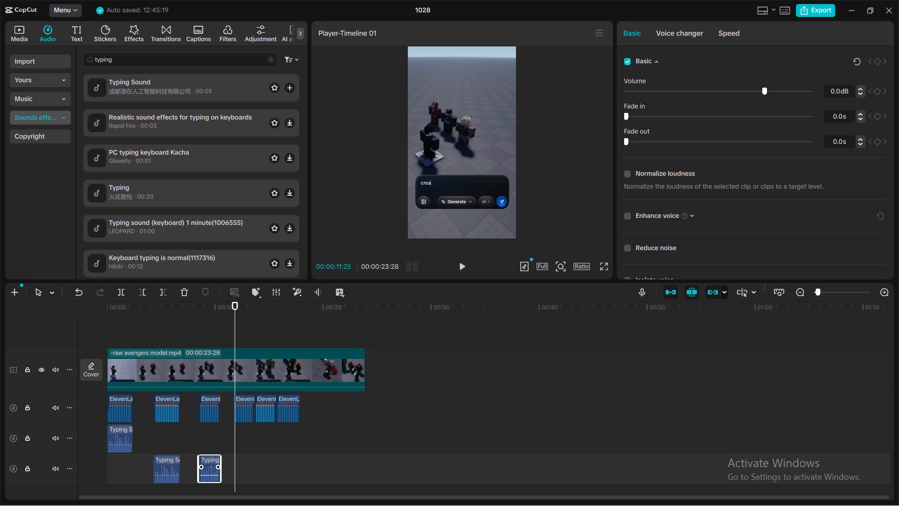
Add another Typing Sound effect at the start of the fourth voiceover piece, on the same track as the second and third typing clips.
{"action": "left_click", "coordinate": [290, 89]}
{"action": "left_click_drag", "start_coordinate": [258, 437], "coordinate": [258, 456]}
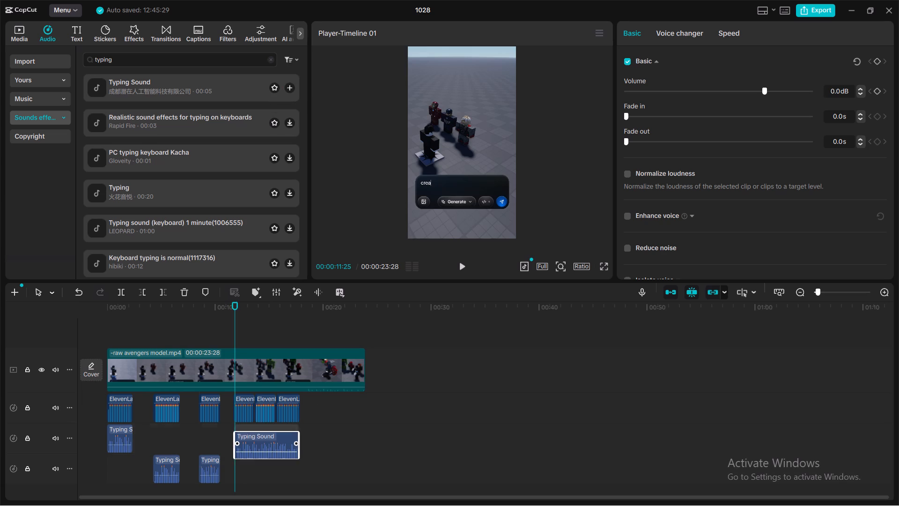
{"action": "left_click_drag", "start_coordinate": [258, 456], "coordinate": [258, 477]}
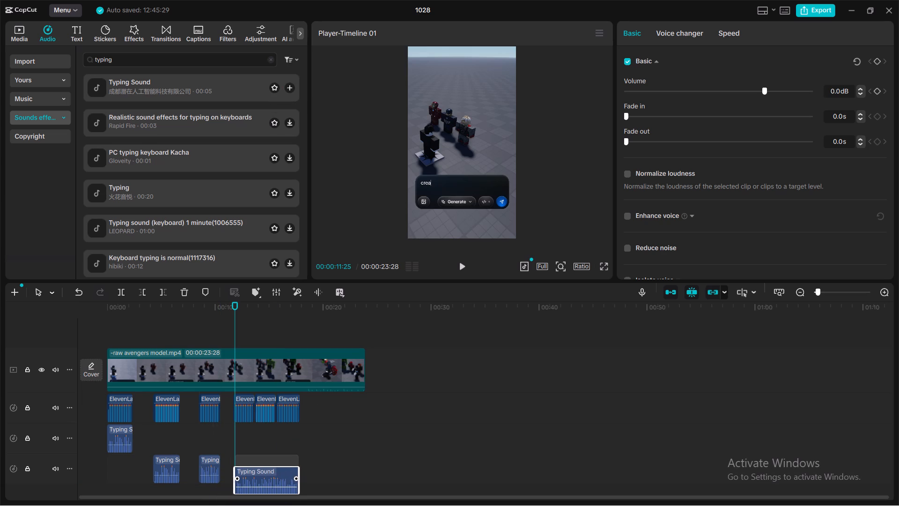
{"action": "left_click_drag", "start_coordinate": [258, 477], "coordinate": [255, 470]}
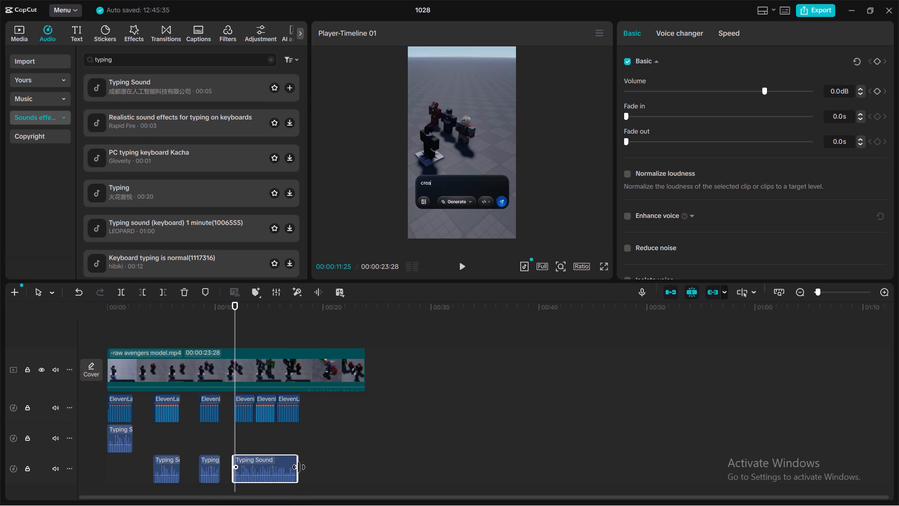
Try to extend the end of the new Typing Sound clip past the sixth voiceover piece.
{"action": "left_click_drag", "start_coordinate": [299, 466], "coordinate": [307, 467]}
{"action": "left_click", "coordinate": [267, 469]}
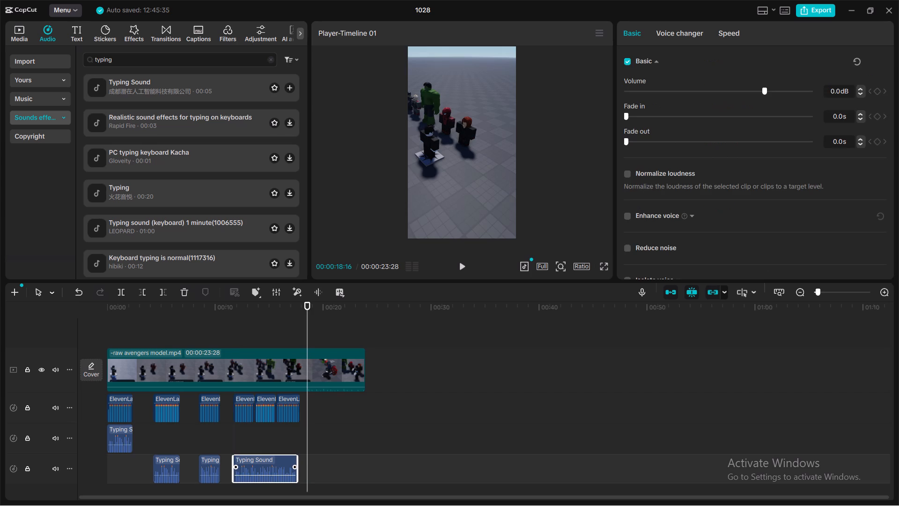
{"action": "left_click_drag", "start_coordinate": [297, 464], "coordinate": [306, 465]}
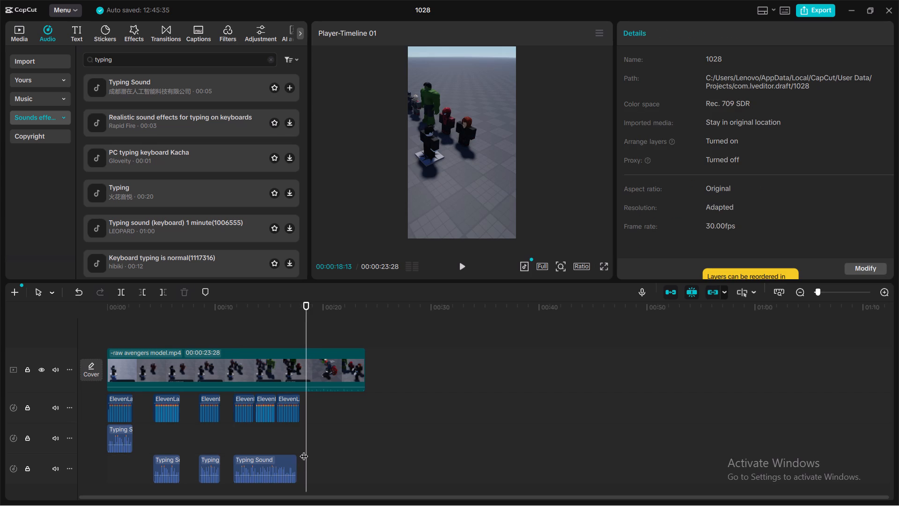
Play from 00:00:11:11 into the sixth voiceover piece to check the new typing sound against the typed prompts.
{"action": "left_click_drag", "start_coordinate": [305, 449], "coordinate": [294, 458]}
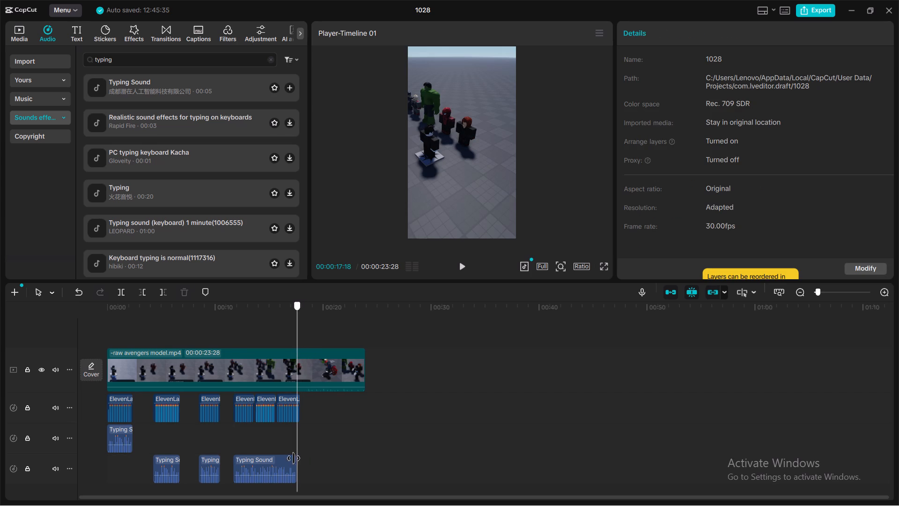
{"action": "left_click_drag", "start_coordinate": [294, 458], "coordinate": [230, 470]}
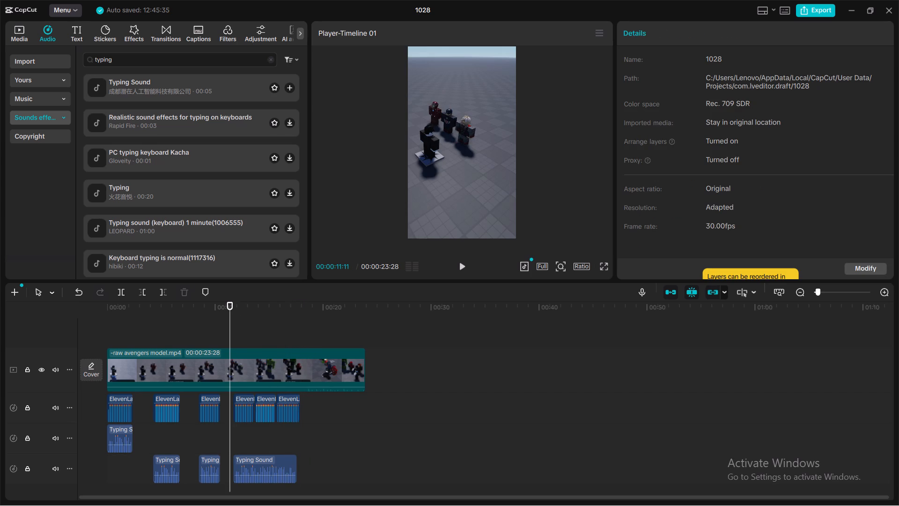
{"action": "left_click", "coordinate": [458, 266]}
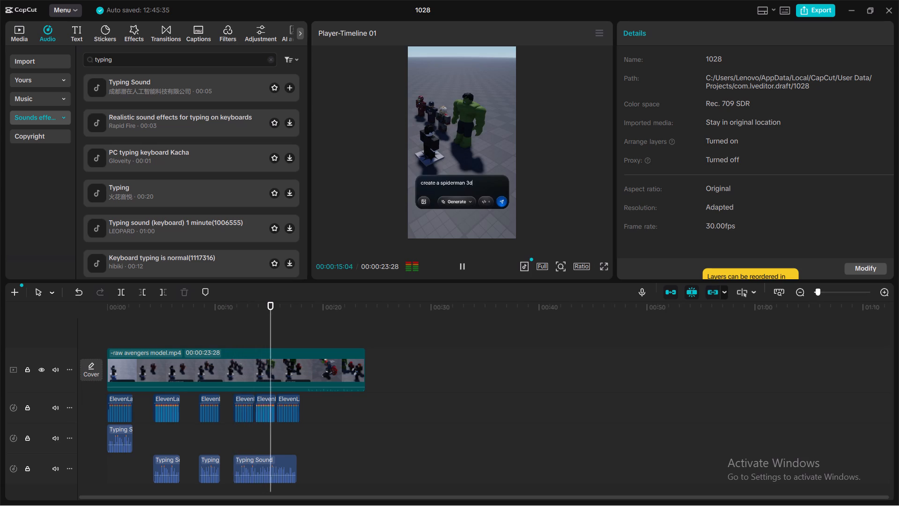
{"action": "left_click", "coordinate": [464, 265]}
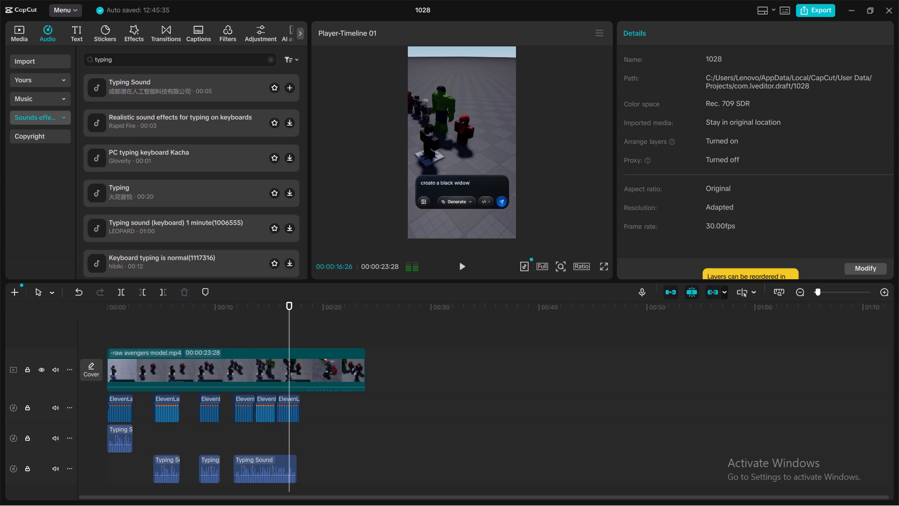
Split the fourth Typing Sound clip at 00:00:15:20, between the fifth and sixth voiceover pieces.
{"action": "left_click", "coordinate": [275, 465]}
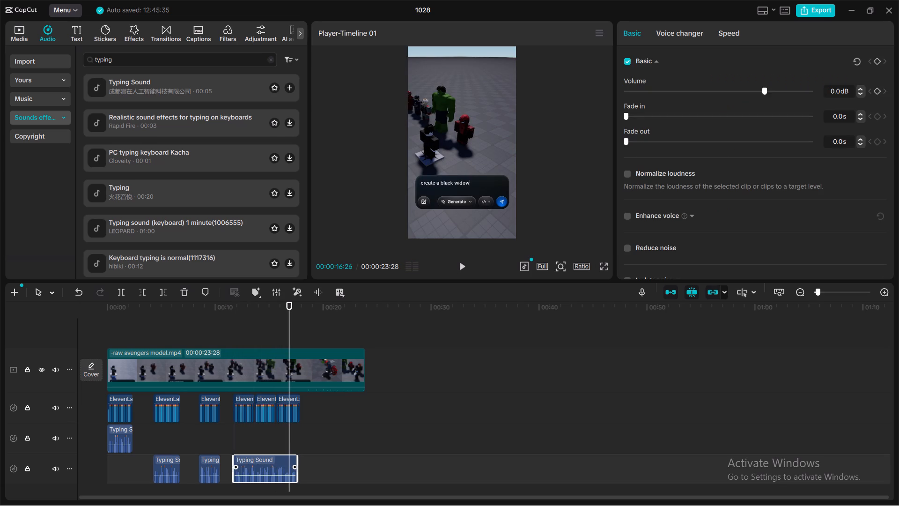
{"action": "left_click_drag", "start_coordinate": [290, 432], "coordinate": [279, 441]}
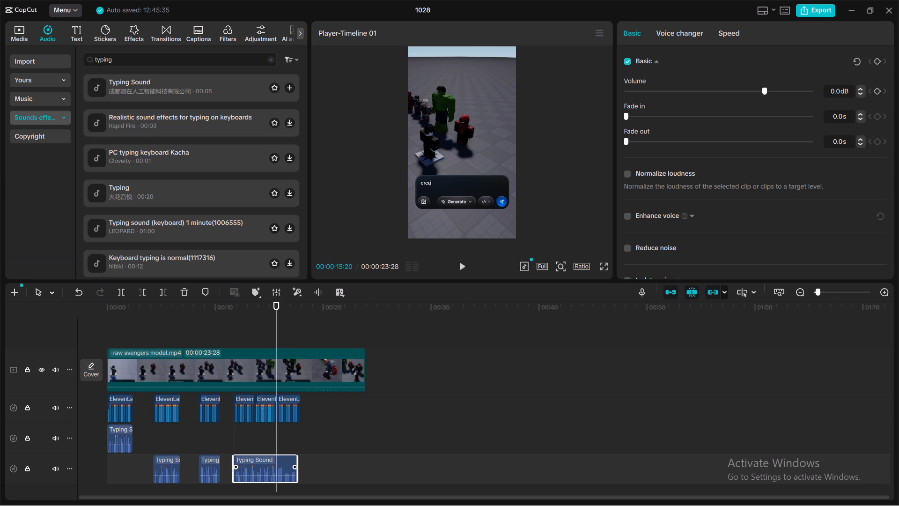
{"action": "left_click", "coordinate": [123, 291]}
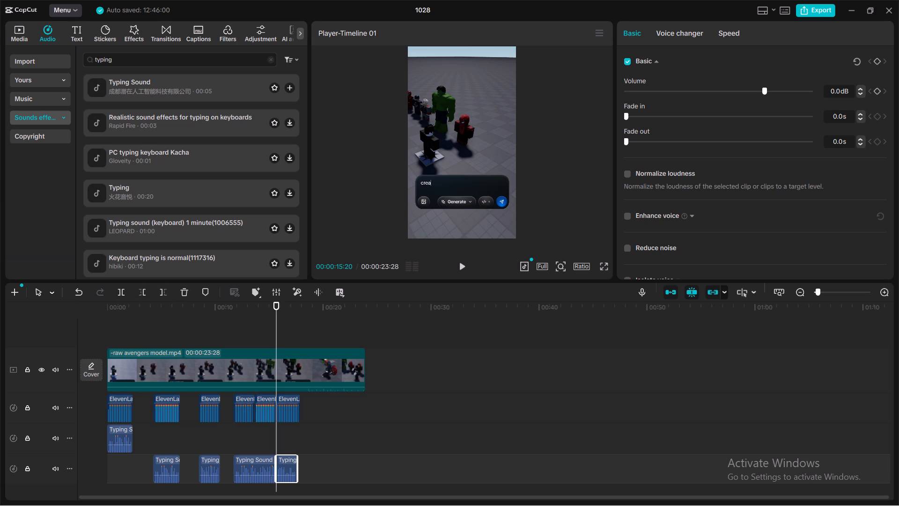
Split only the fourth Typing Sound clip at 00:00:13:20, between the fourth and fifth voiceover pieces, undoing the accidental split of all tracks.
{"action": "left_click", "coordinate": [253, 421]}
{"action": "left_click_drag", "start_coordinate": [277, 431], "coordinate": [254, 432]}
{"action": "left_click", "coordinate": [121, 291]}
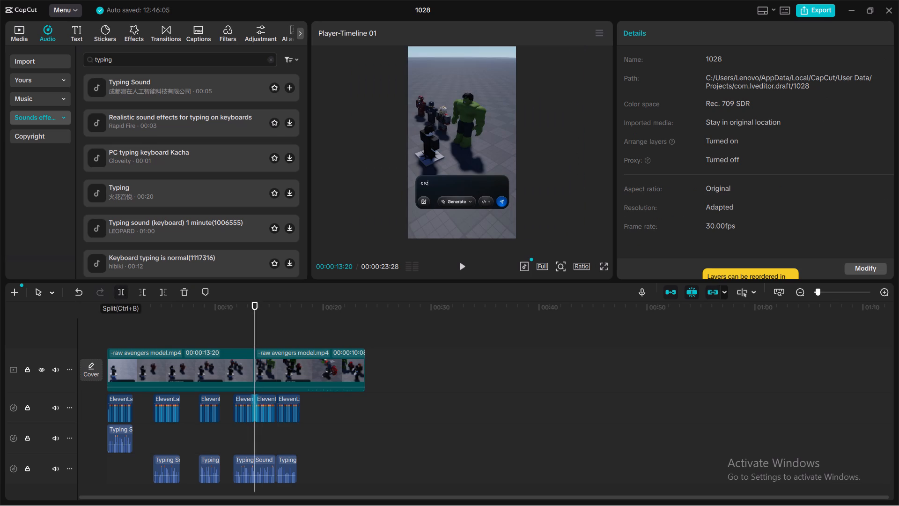
{"action": "left_click", "coordinate": [245, 468]}
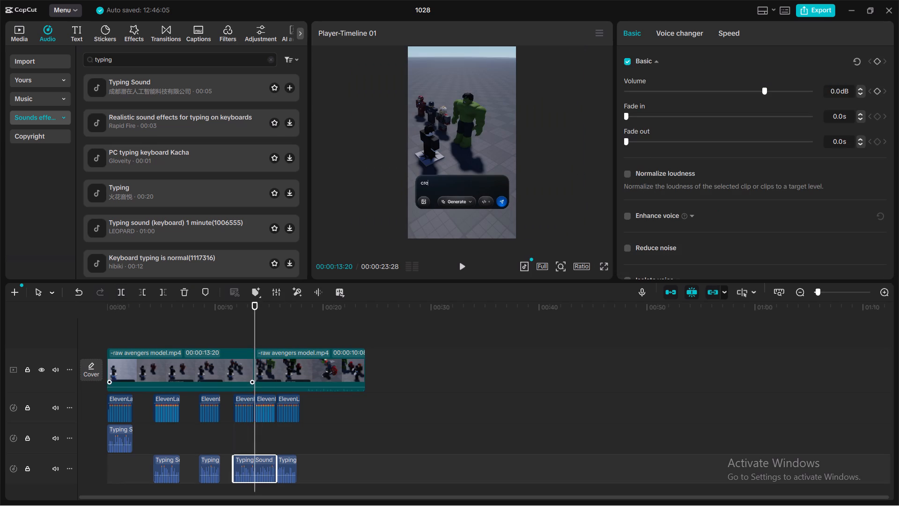
{"action": "left_click", "coordinate": [78, 291]}
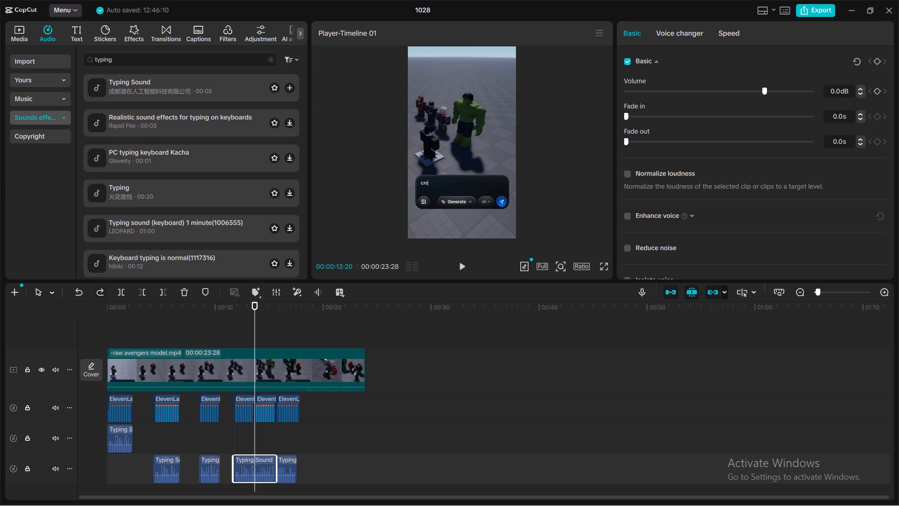
{"action": "left_click", "coordinate": [122, 290]}
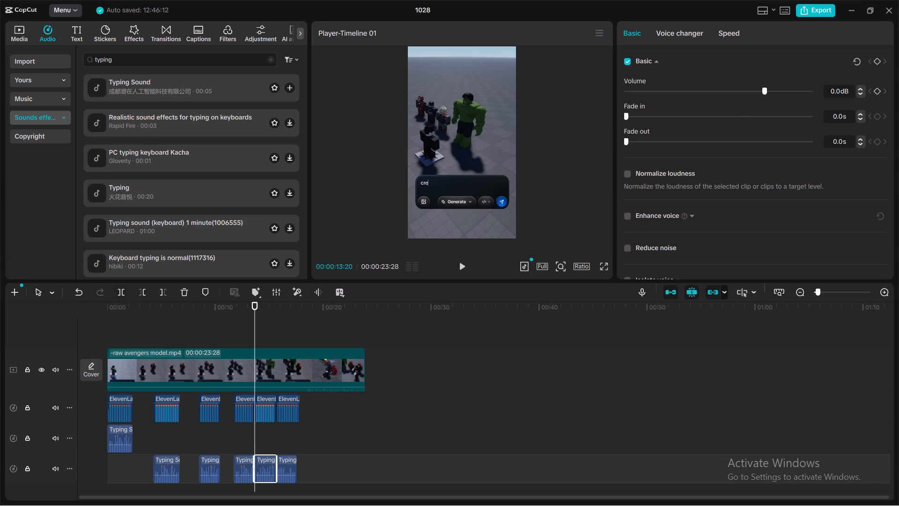
Play the timeline from the start to about 00:00:11:17 to check the first three typing sounds.
{"action": "left_click", "coordinate": [368, 420]}
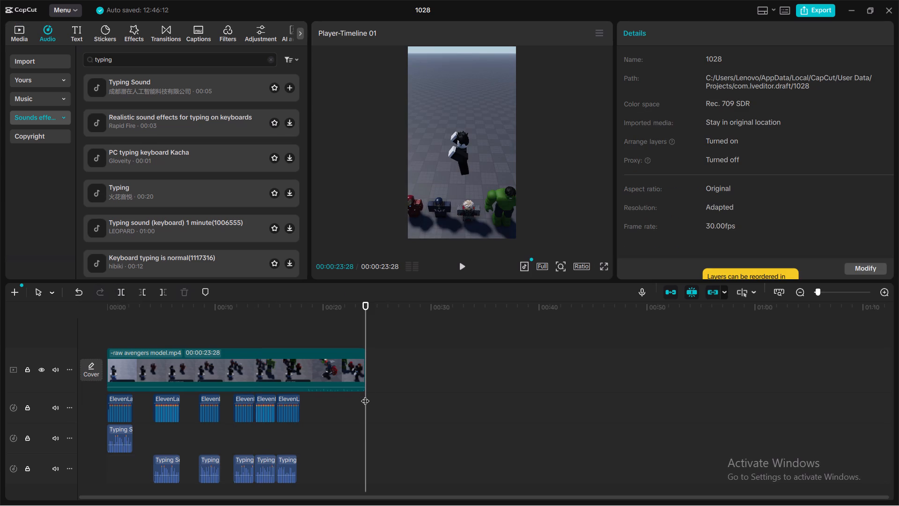
{"action": "left_click_drag", "start_coordinate": [365, 395], "coordinate": [0, 447]}
{"action": "left_click", "coordinate": [461, 266]}
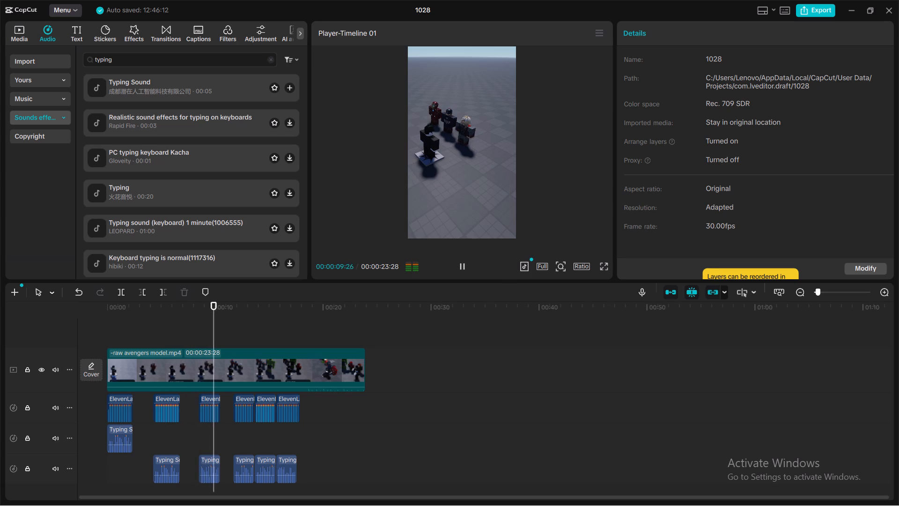
{"action": "left_click", "coordinate": [461, 266]}
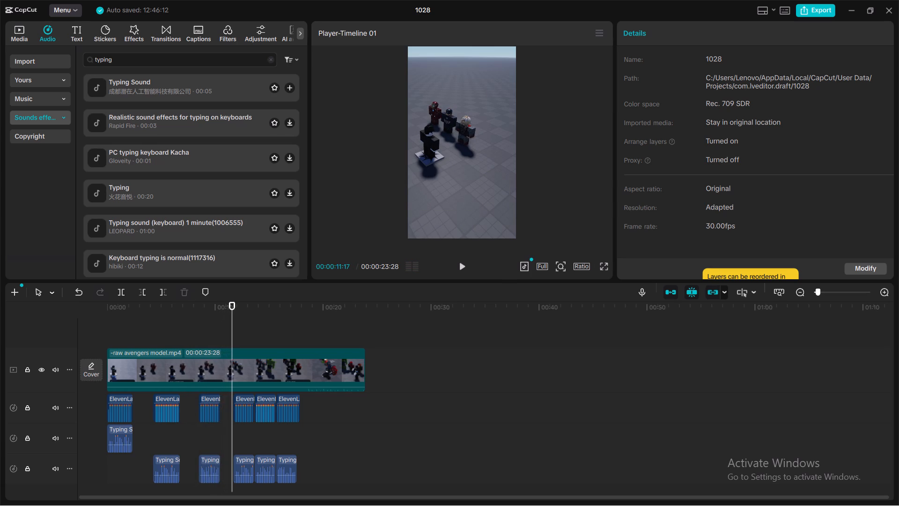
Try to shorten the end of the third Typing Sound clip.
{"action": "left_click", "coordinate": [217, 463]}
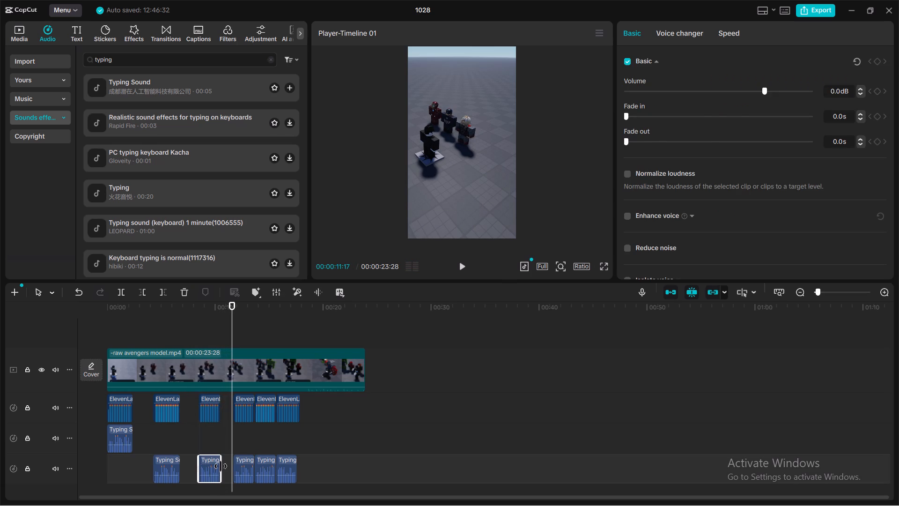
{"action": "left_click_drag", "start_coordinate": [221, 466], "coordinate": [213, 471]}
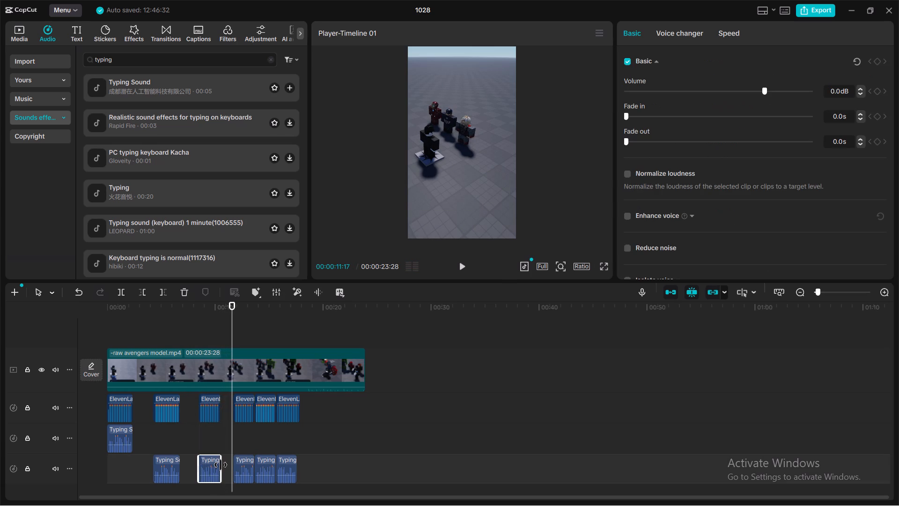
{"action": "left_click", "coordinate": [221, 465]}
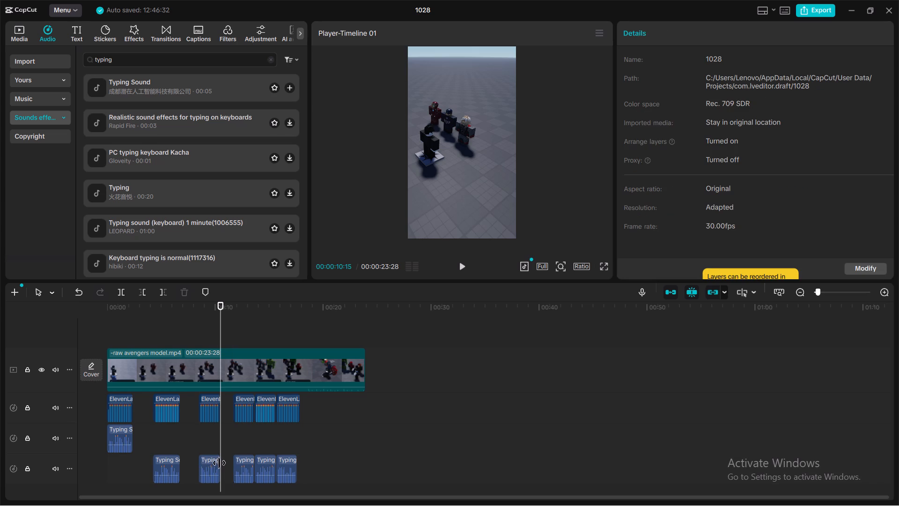
Split the third Typing Sound clip at 00:00:10:05 and delete the short leftover end piece.
{"action": "left_click", "coordinate": [218, 462]}
{"action": "left_click_drag", "start_coordinate": [221, 435], "coordinate": [211, 437]}
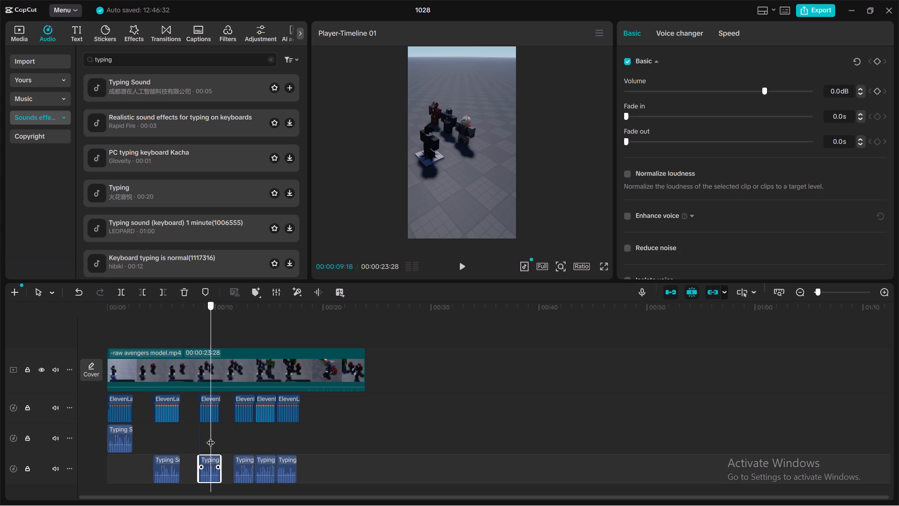
{"action": "left_click_drag", "start_coordinate": [211, 437], "coordinate": [214, 438]}
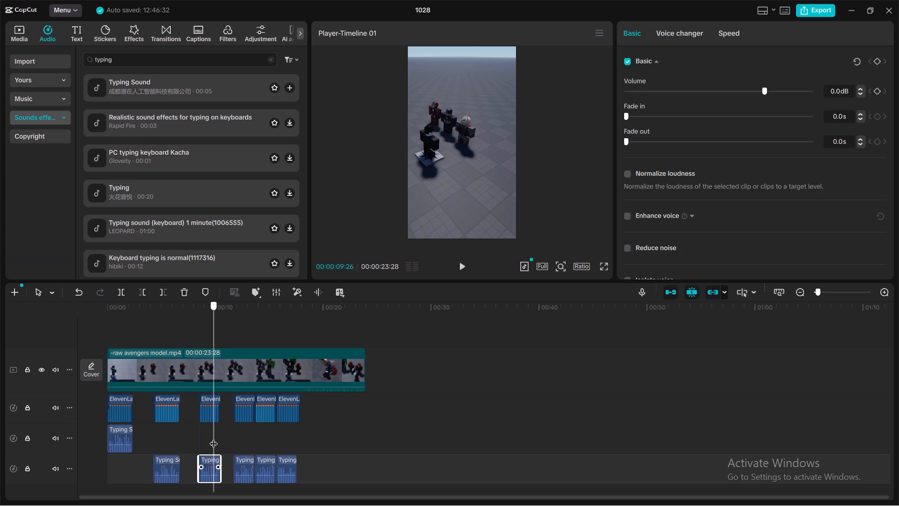
{"action": "left_click_drag", "start_coordinate": [214, 438], "coordinate": [217, 436]}
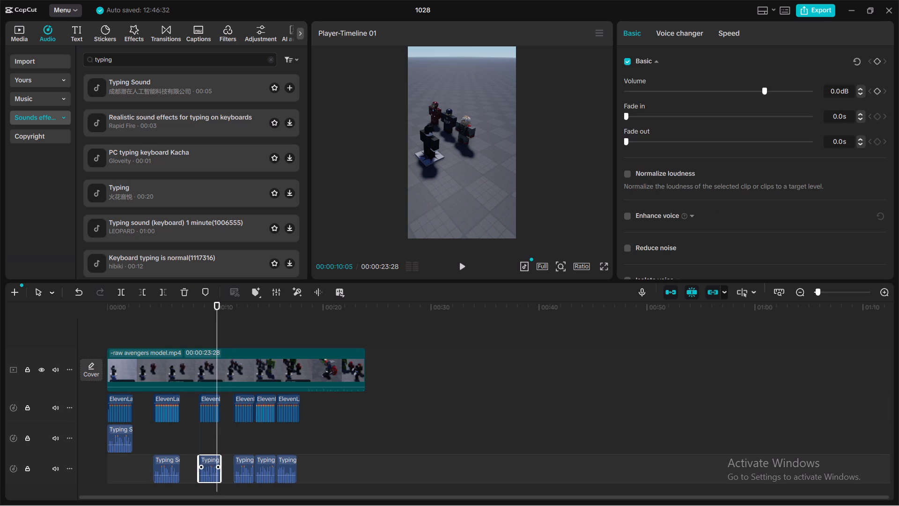
{"action": "left_click", "coordinate": [120, 291]}
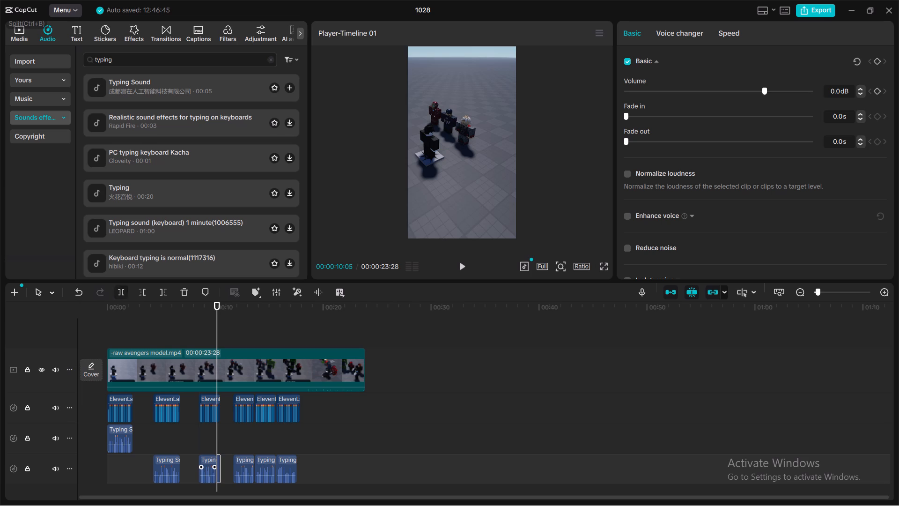
{"action": "left_click", "coordinate": [230, 436]}
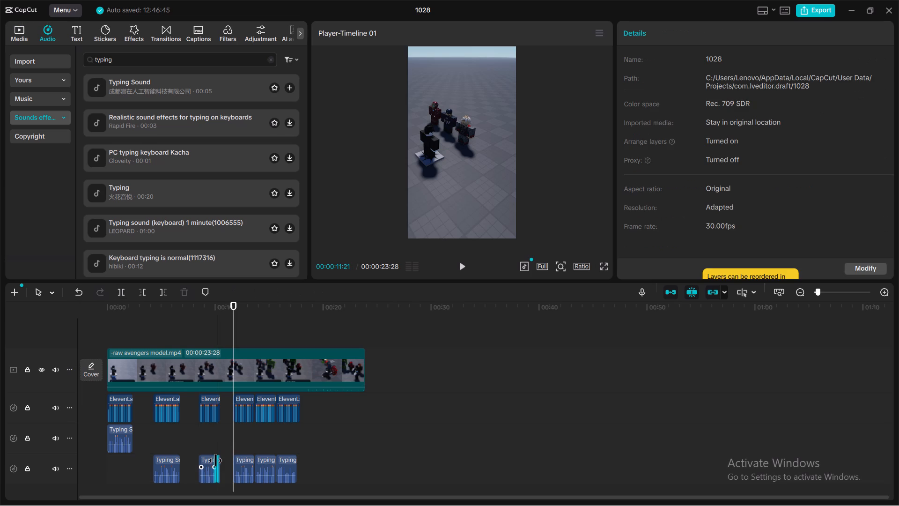
{"action": "left_click", "coordinate": [219, 468]}
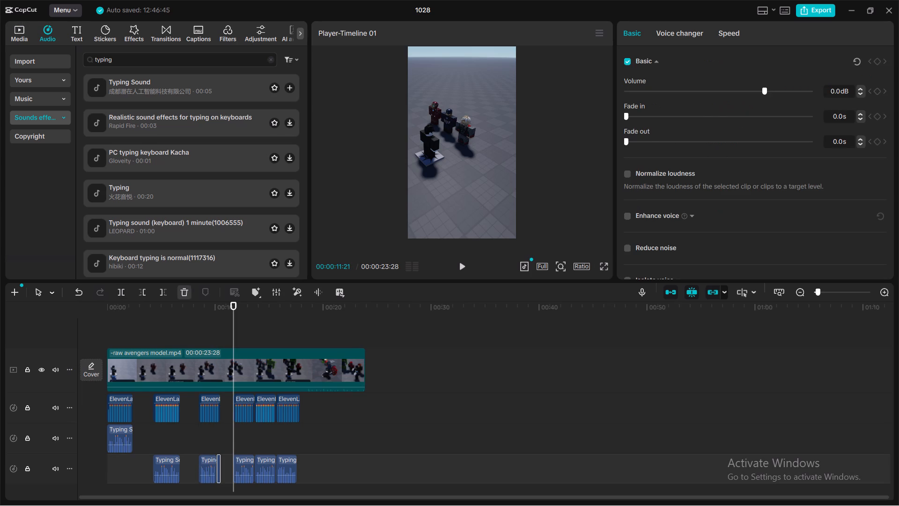
{"action": "left_click", "coordinate": [182, 293]}
Play from 00:00:07:19 past the last voiceover piece to check the remaining typing sounds against the footage.
{"action": "left_click_drag", "start_coordinate": [233, 430], "coordinate": [190, 439]}
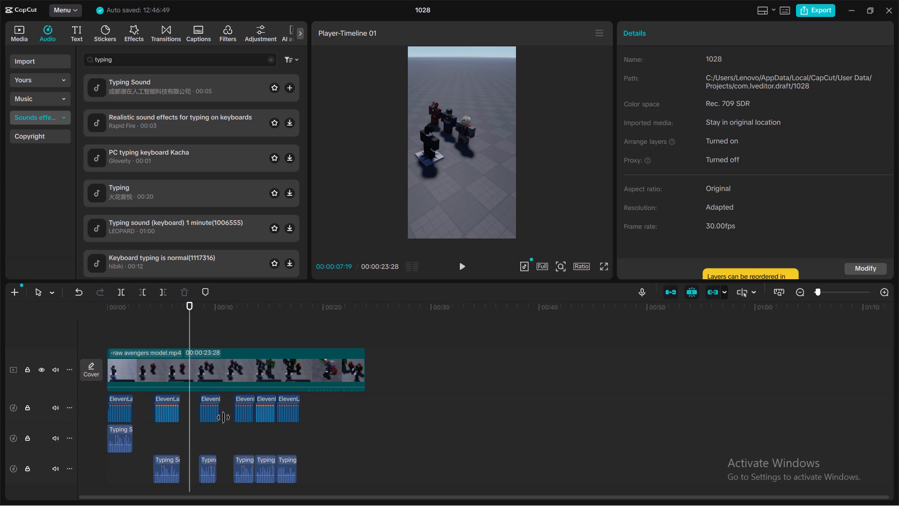
{"action": "left_click", "coordinate": [458, 265]}
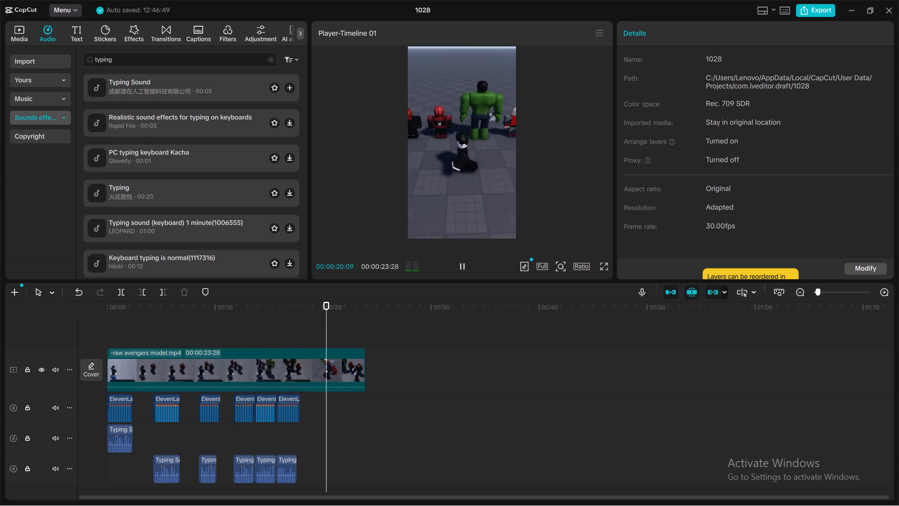
{"action": "left_click", "coordinate": [461, 267]}
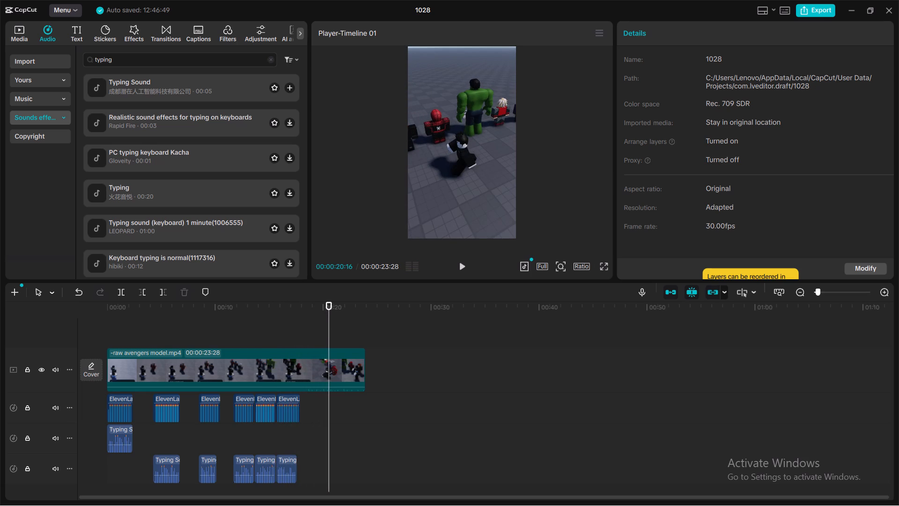
Split the first Typing Sound clip at 00:00:02:01 and delete the short leftover end piece.
{"action": "left_click_drag", "start_coordinate": [328, 320], "coordinate": [47, 359]}
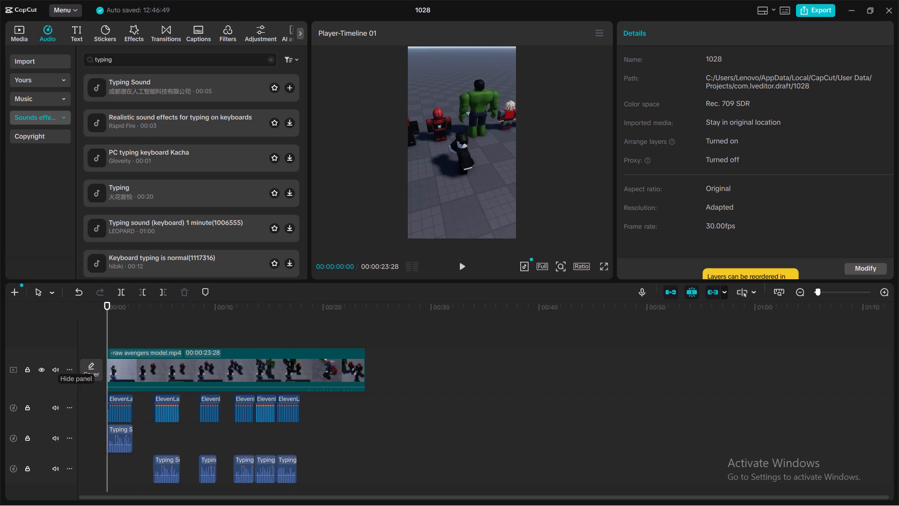
{"action": "left_click", "coordinate": [458, 266]}
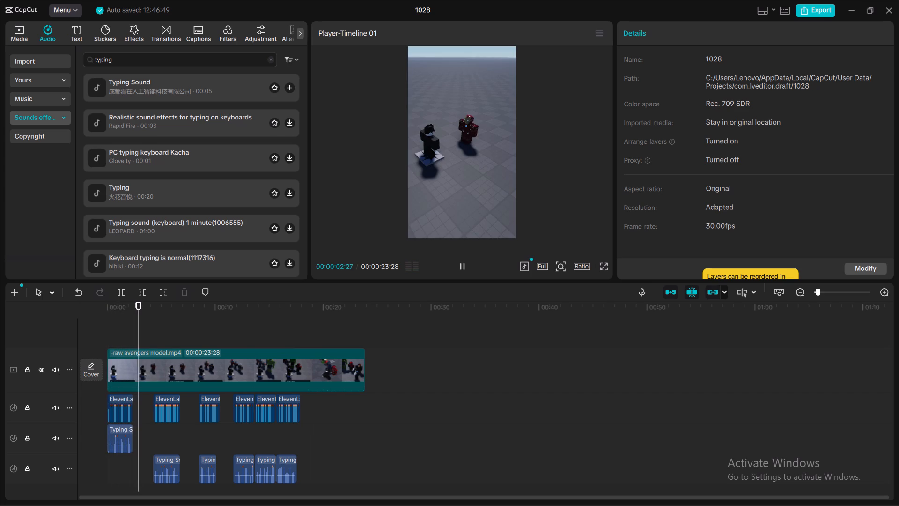
{"action": "left_click", "coordinate": [459, 266]}
{"action": "left_click", "coordinate": [128, 434]}
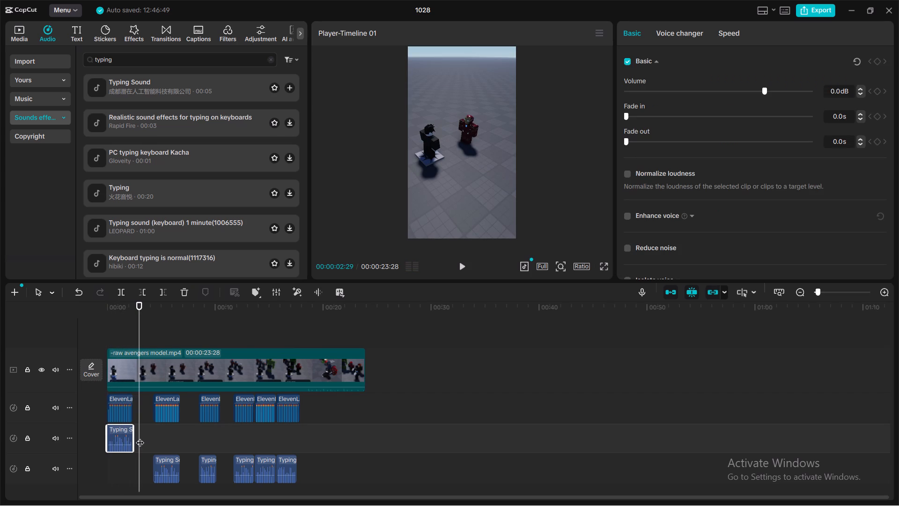
{"action": "left_click_drag", "start_coordinate": [141, 409], "coordinate": [131, 412]}
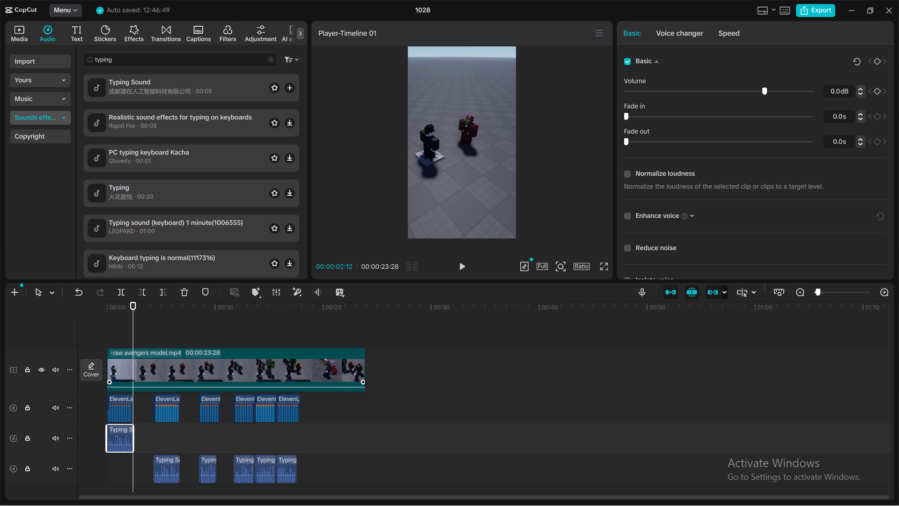
{"action": "left_click_drag", "start_coordinate": [133, 331], "coordinate": [129, 340]}
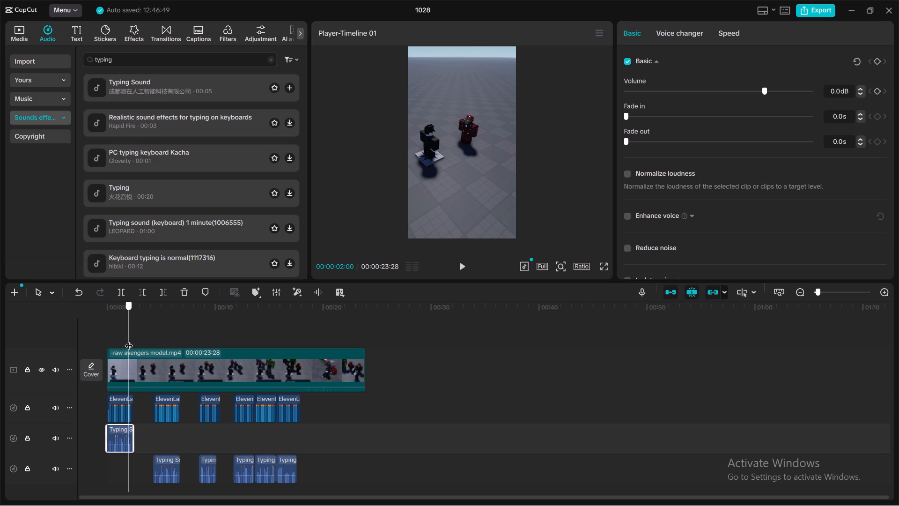
{"action": "left_click_drag", "start_coordinate": [129, 340], "coordinate": [131, 342]}
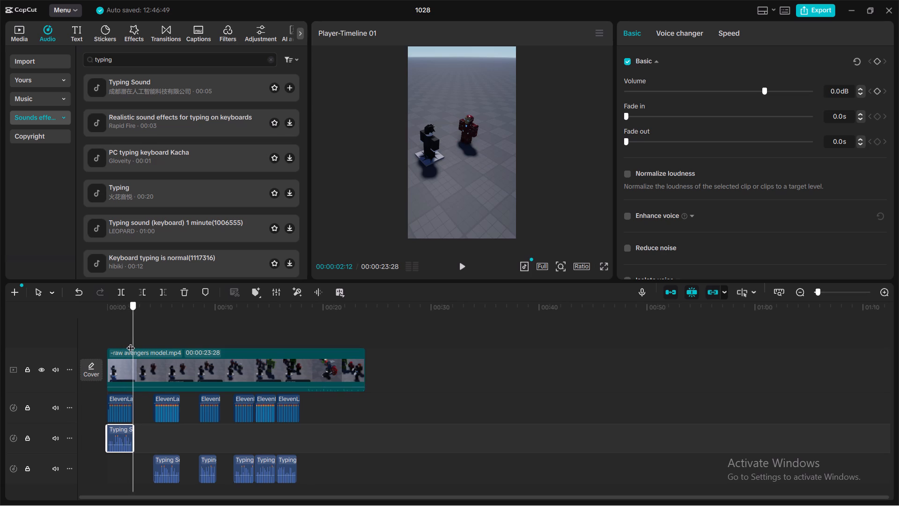
{"action": "left_click_drag", "start_coordinate": [131, 342], "coordinate": [129, 343]}
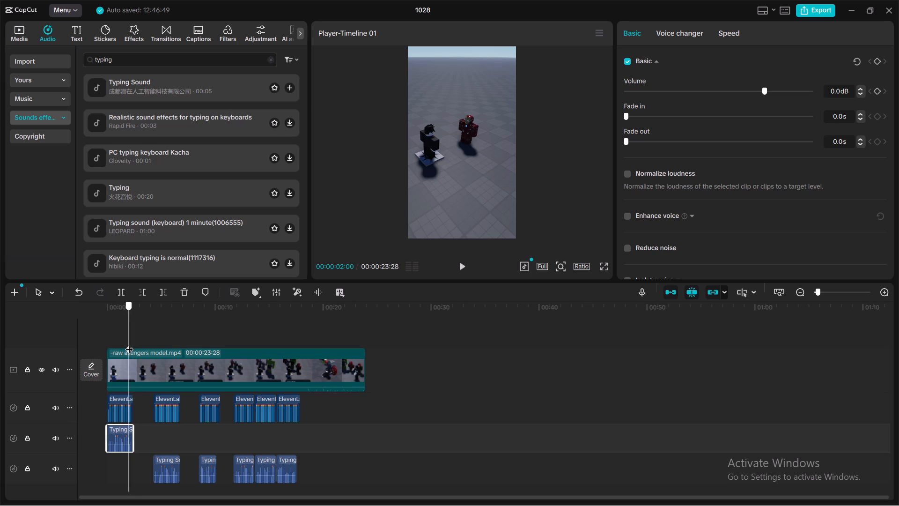
{"action": "left_click_drag", "start_coordinate": [129, 343], "coordinate": [129, 344]}
{"action": "left_click", "coordinate": [124, 293]}
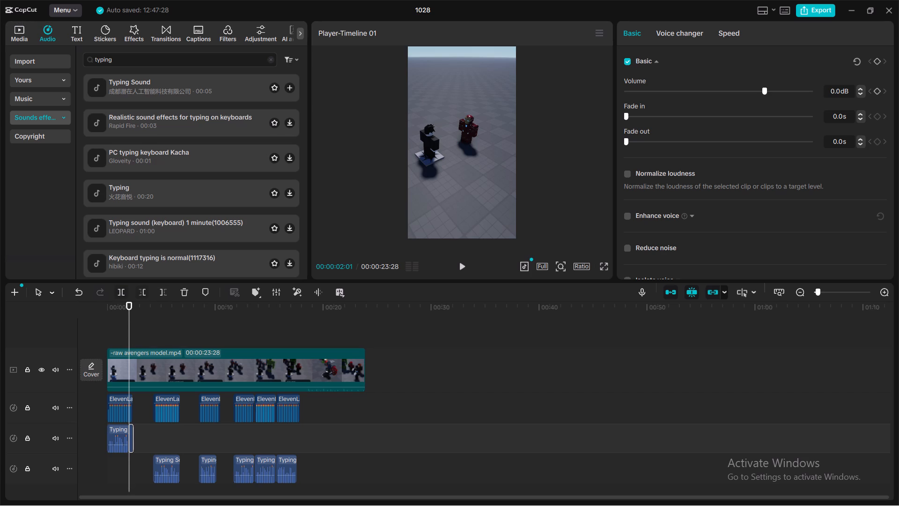
{"action": "left_click", "coordinate": [184, 293]}
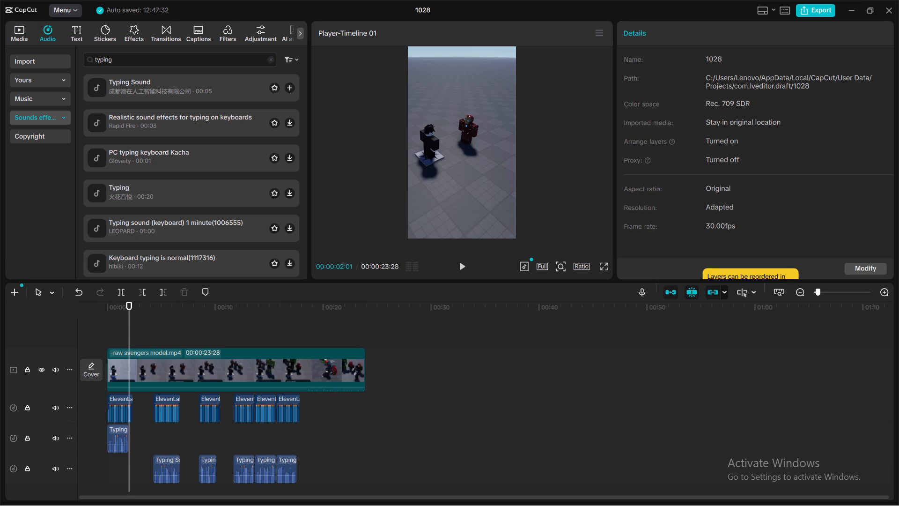
Play the whole timeline from the start to check the typing sounds against the voiceover and footage.
{"action": "left_click_drag", "start_coordinate": [130, 321], "coordinate": [88, 328]}
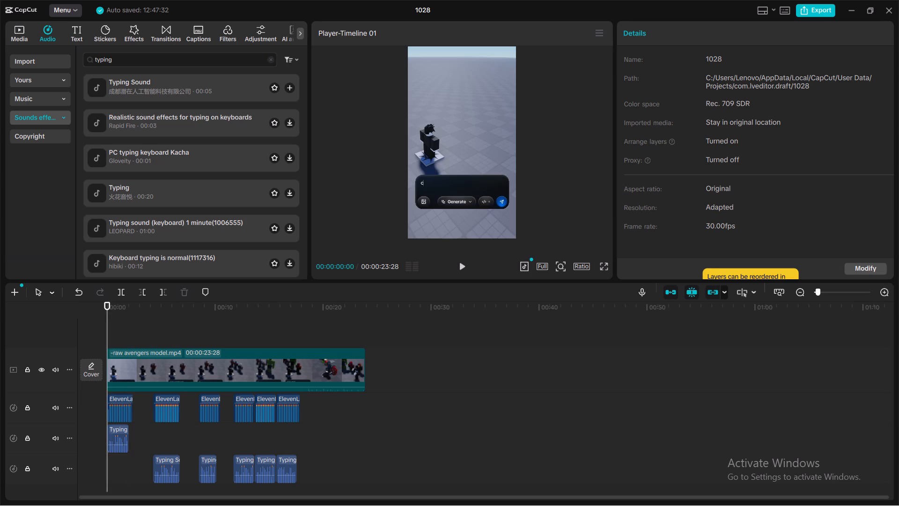
{"action": "left_click", "coordinate": [462, 264]}
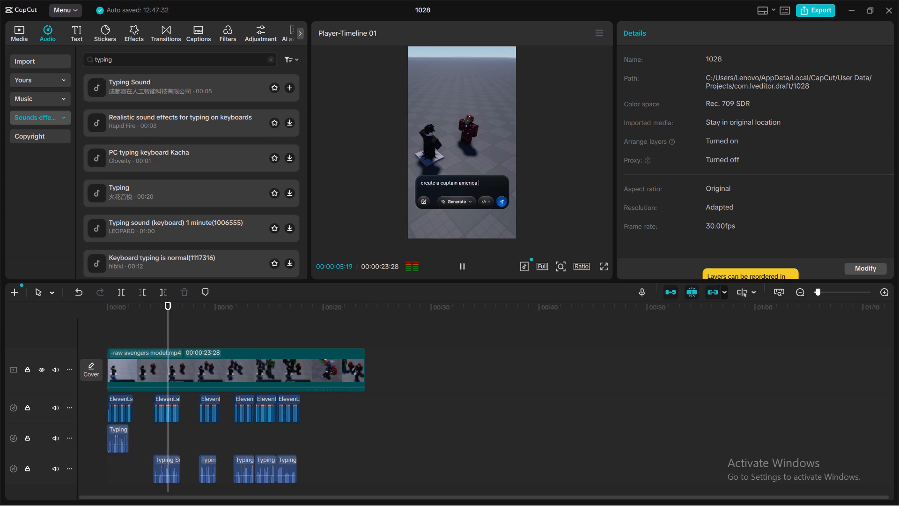
Stop playback, split the second Typing Sound clip at 00:00:06:13 and delete the short leftover end piece.
{"action": "left_click", "coordinate": [462, 265]}
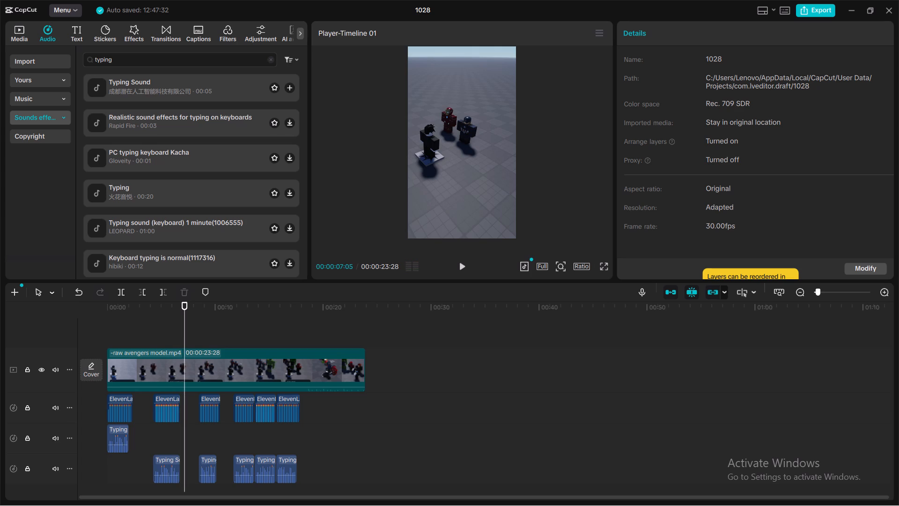
{"action": "left_click", "coordinate": [174, 469]}
{"action": "left_click_drag", "start_coordinate": [186, 418], "coordinate": [186, 422]}
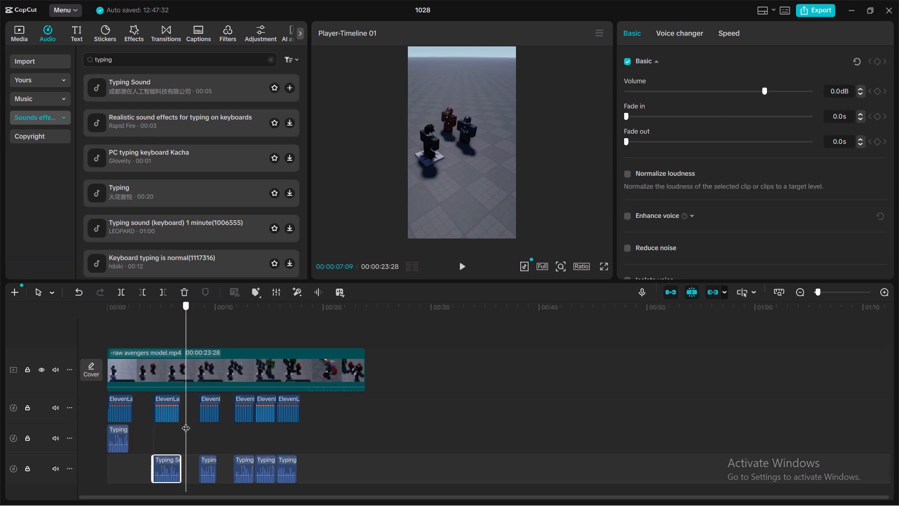
{"action": "left_click_drag", "start_coordinate": [186, 422], "coordinate": [177, 430]}
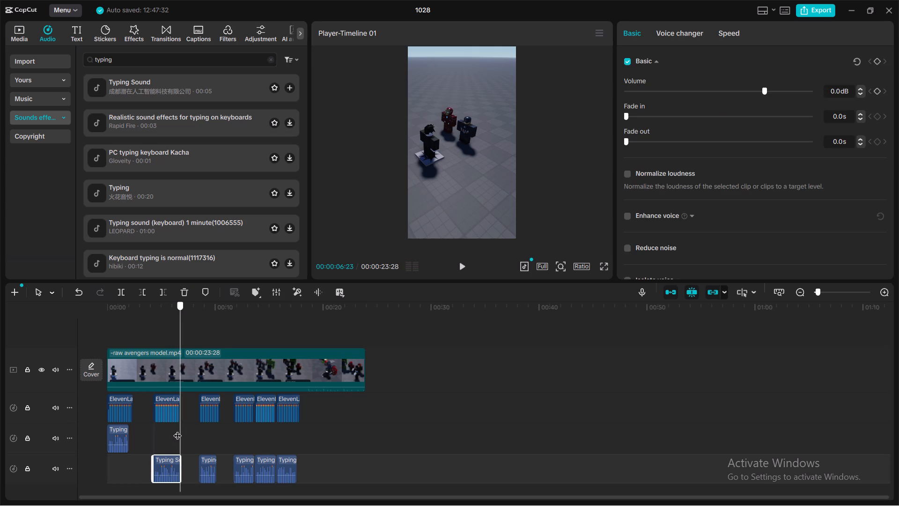
{"action": "left_click_drag", "start_coordinate": [177, 430], "coordinate": [177, 431]}
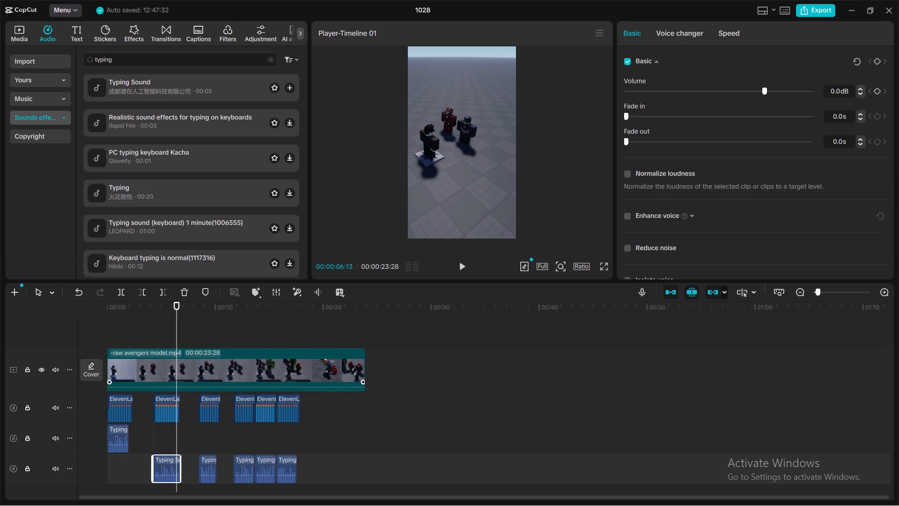
{"action": "left_click", "coordinate": [121, 290]}
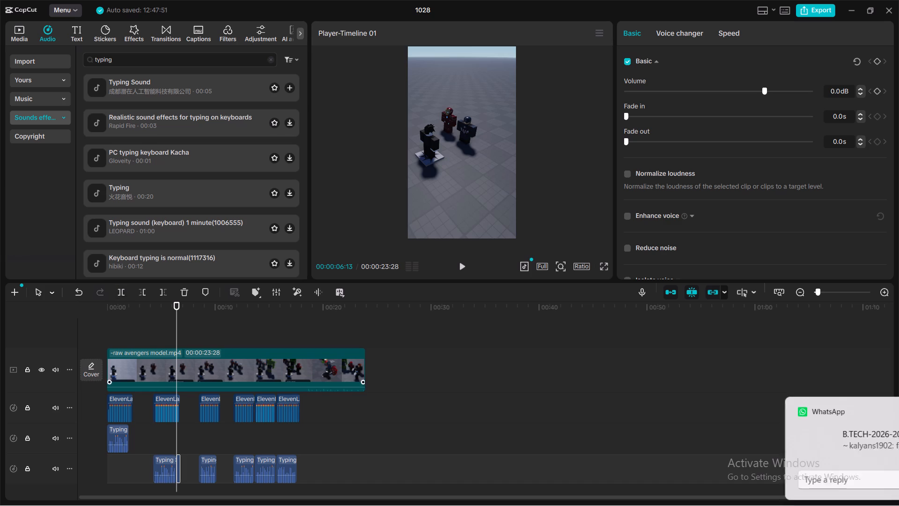
{"action": "left_click", "coordinate": [179, 467]}
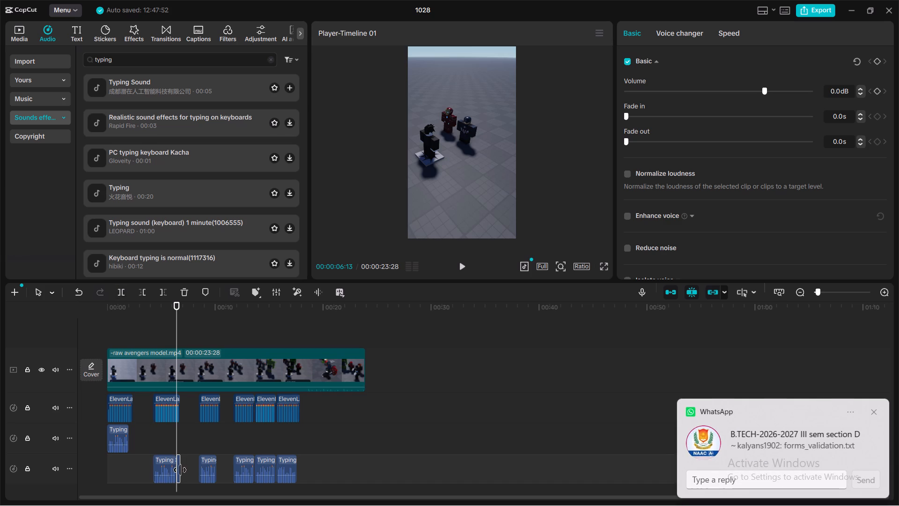
{"action": "left_click", "coordinate": [177, 470]}
{"action": "left_click", "coordinate": [184, 290]}
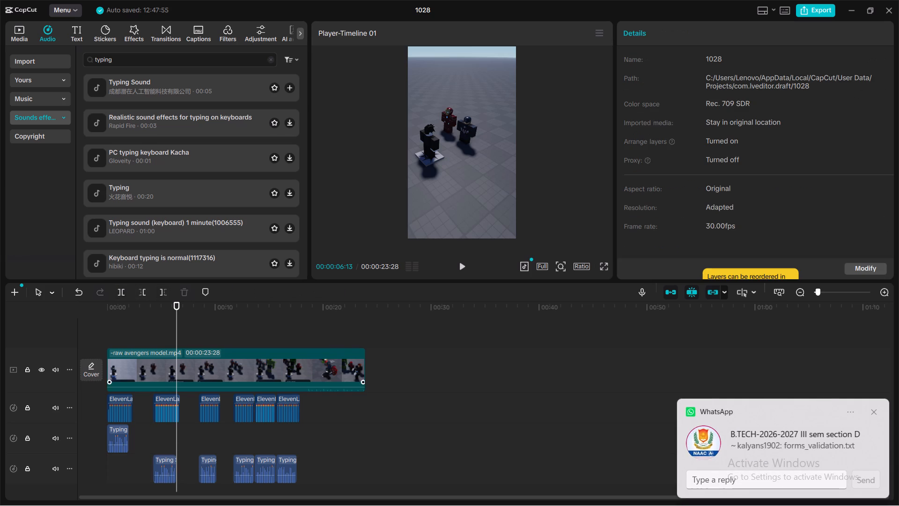
{"action": "left_click", "coordinate": [872, 410]}
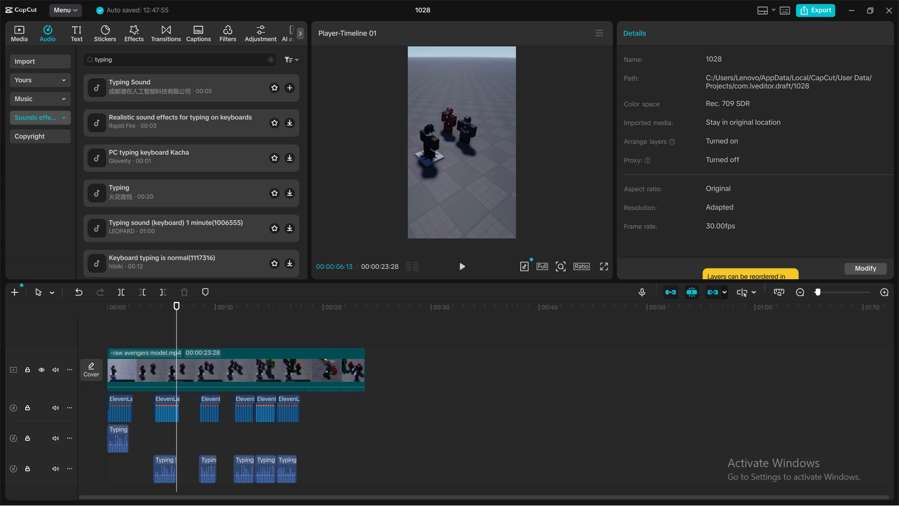
Return the playhead to the start of the timeline at 00:00:00:00.
{"action": "left_click_drag", "start_coordinate": [176, 325], "coordinate": [14, 362]}
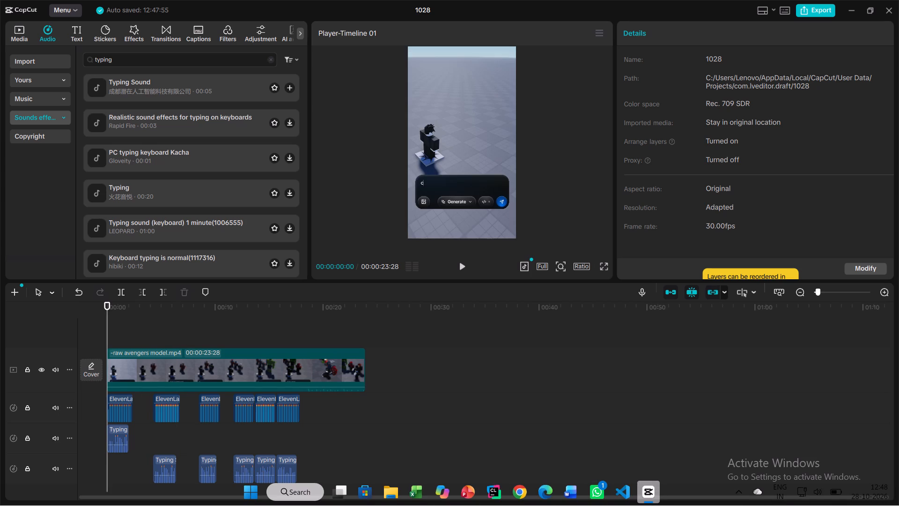
Show the hidden system tray icons.
{"action": "left_click", "coordinate": [740, 487]}
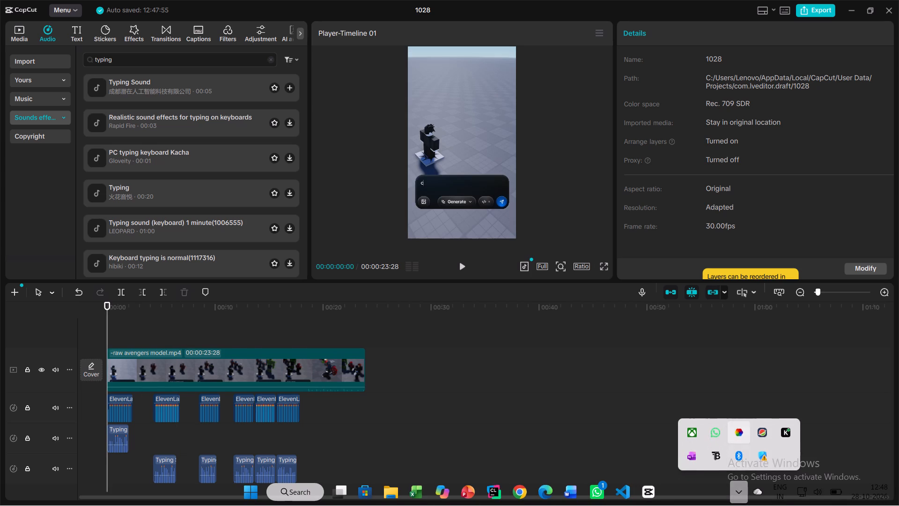
Switch to PlanetVPN from the hidden system tray apps, then bring the hidden tray apps up again.
{"action": "left_click", "coordinate": [766, 435]}
{"action": "left_click", "coordinate": [783, 350]}
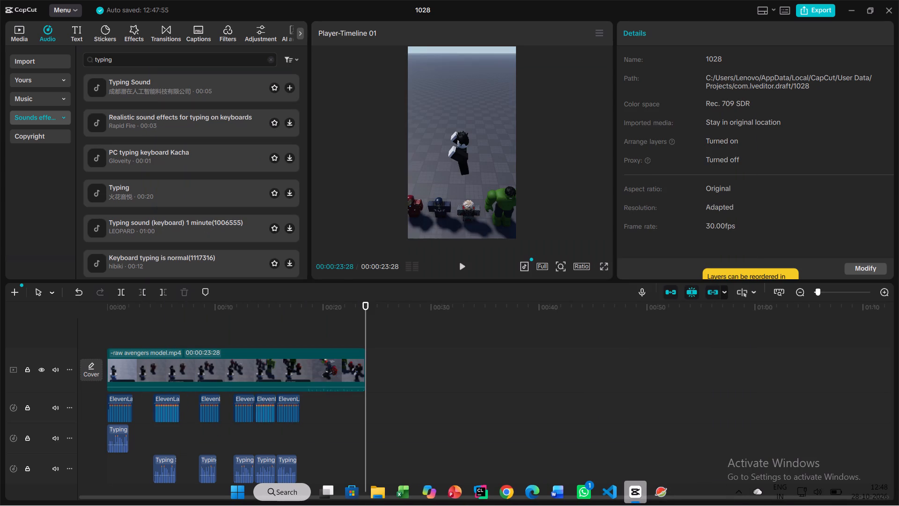
{"action": "left_click", "coordinate": [741, 491]}
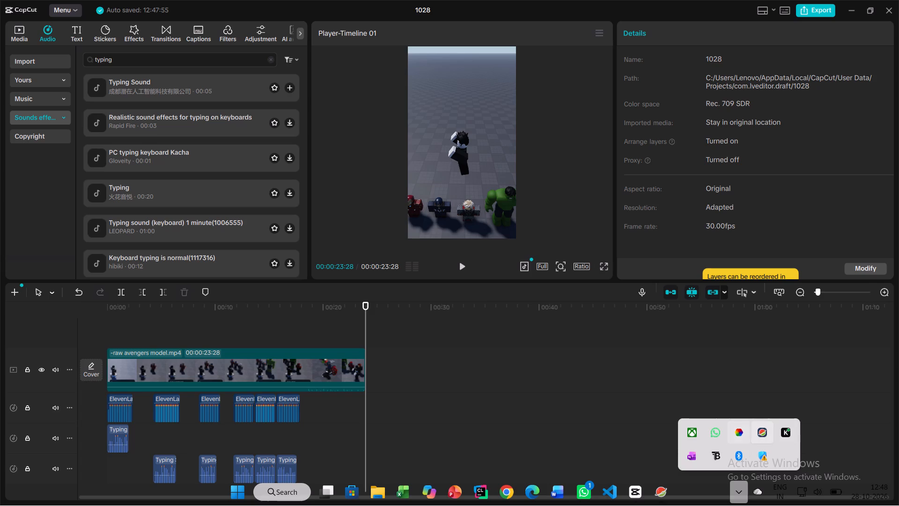
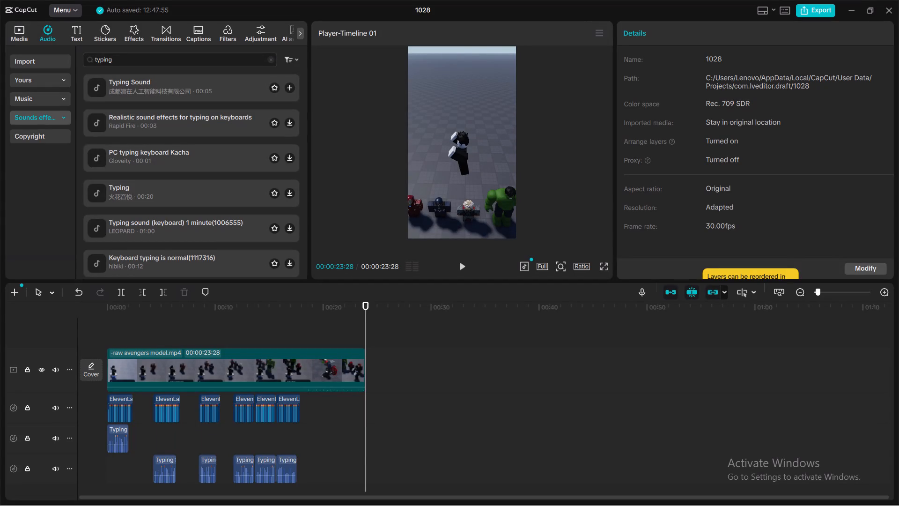
Search the sound effects for bell ding and add the Bell ding result at the start of the timeline.
{"action": "left_click_drag", "start_coordinate": [367, 320], "coordinate": [80, 350]}
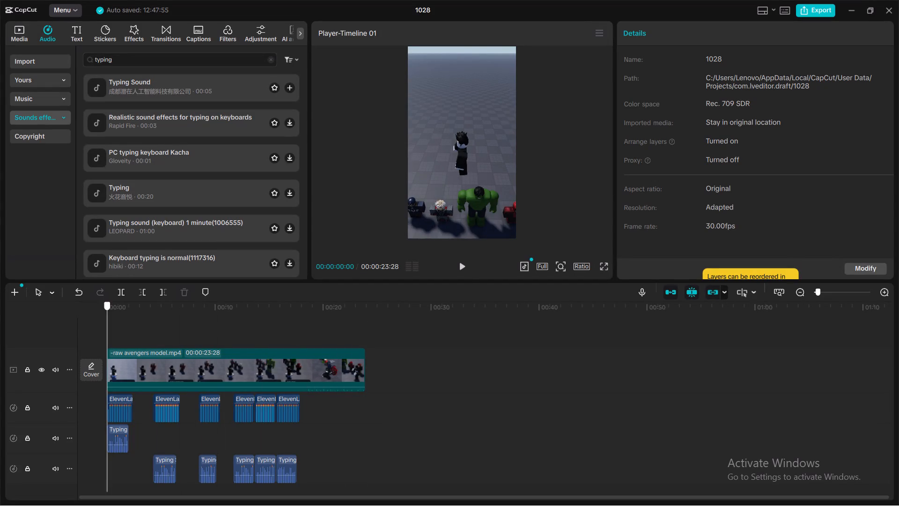
{"action": "left_click_drag", "start_coordinate": [80, 350], "coordinate": [58, 352]}
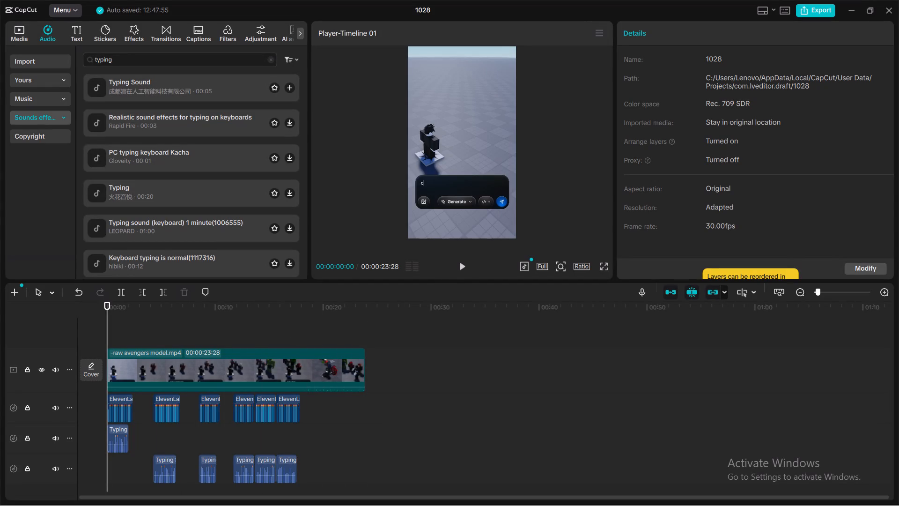
{"action": "left_click", "coordinate": [141, 60]}
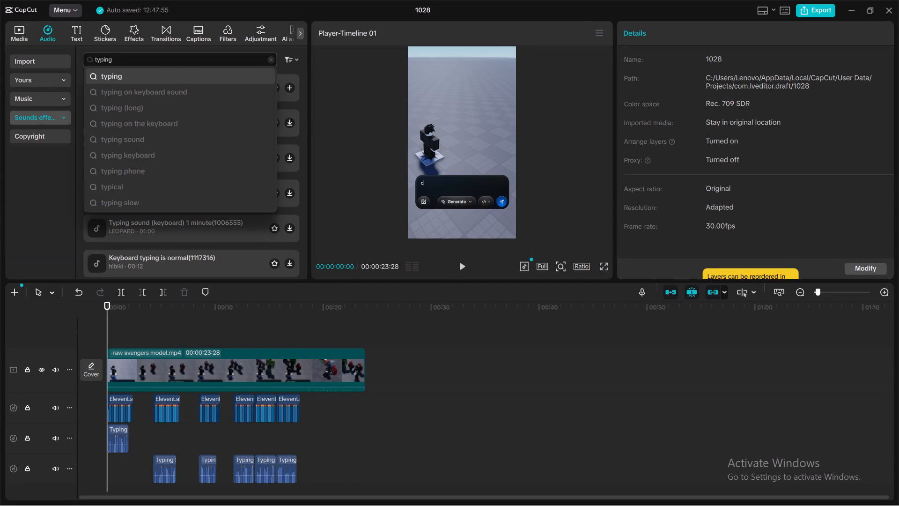
{"action": "key", "text": "BackSpace"}
{"action": "key", "text": "BackSpace"}
{"action": "key", "text": "BackSpace"}
{"action": "key", "text": "BackSpace"}
{"action": "key", "text": "BackSpace"}
{"action": "key", "text": "BackSpace"}
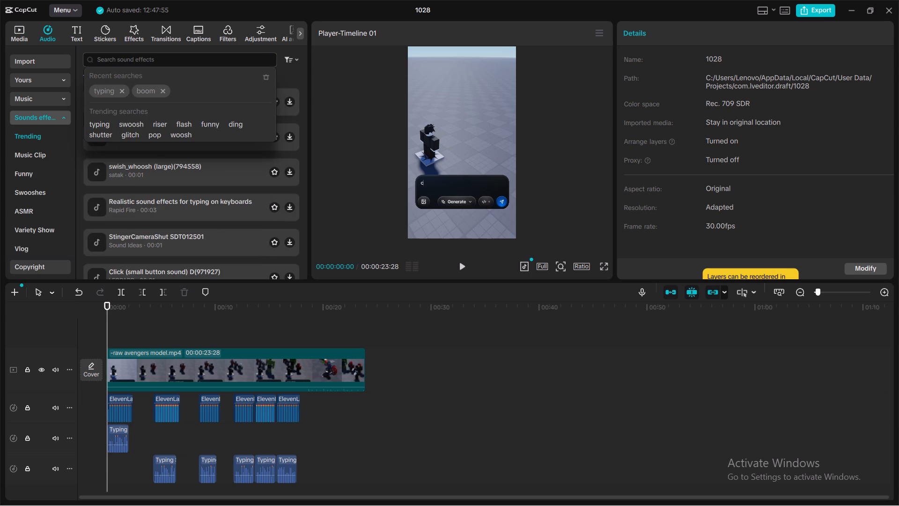
{"action": "type", "text": "bell din"}
{"action": "key", "text": "g"}
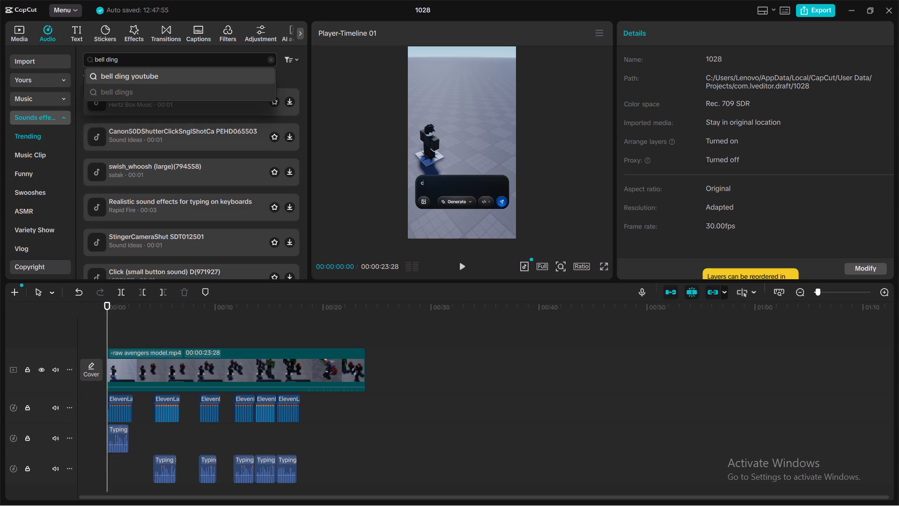
{"action": "key", "text": "Return"}
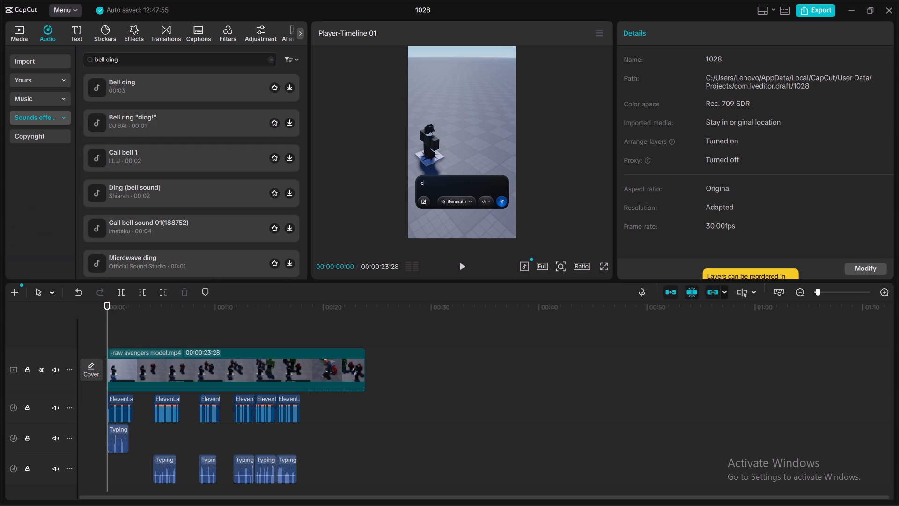
{"action": "left_click", "coordinate": [98, 89]}
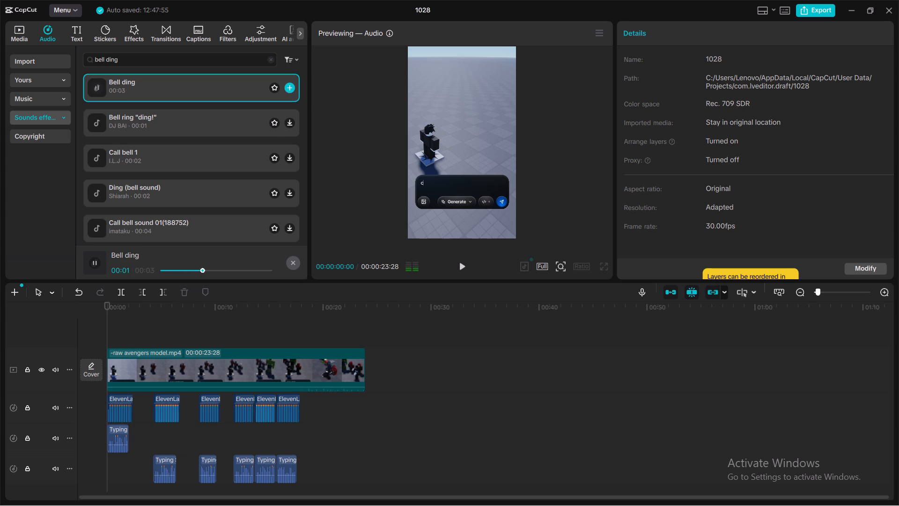
{"action": "left_click", "coordinate": [290, 86]}
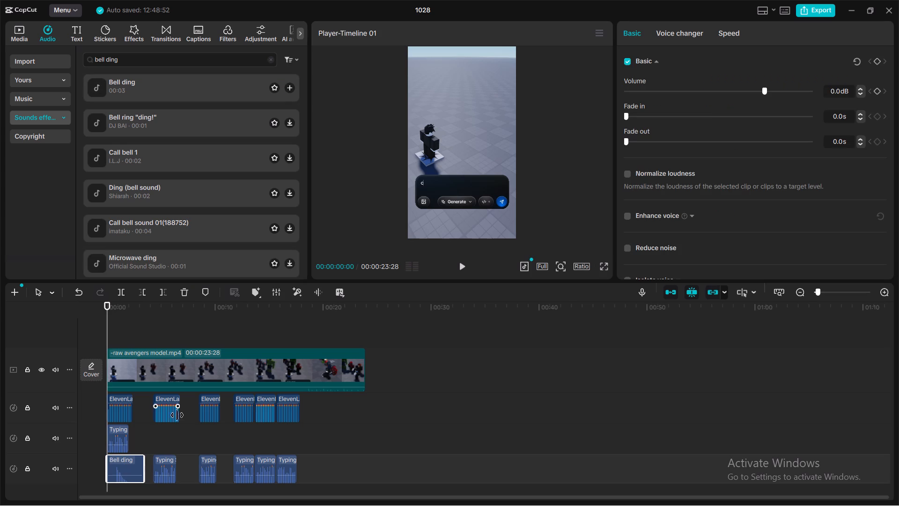
{"action": "left_click", "coordinate": [151, 442]}
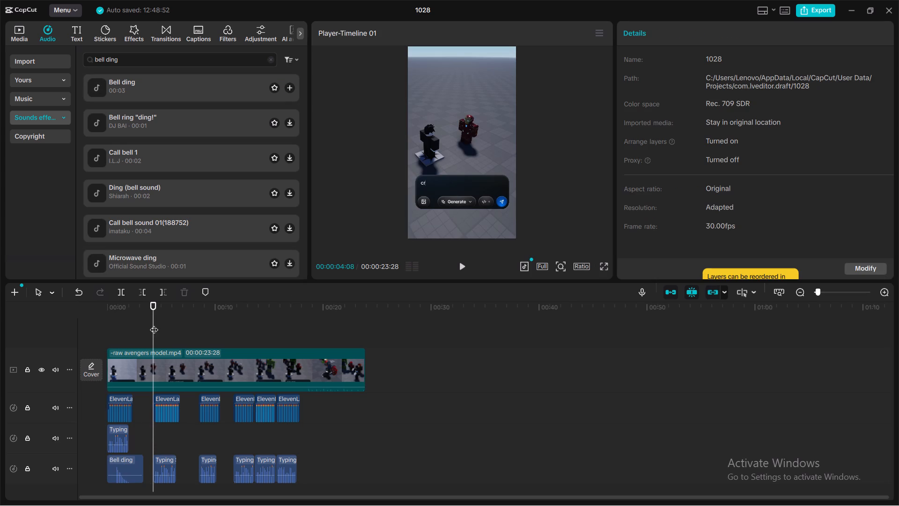
Play the opening seconds from the start to check the Bell ding against the voiceover and typing sound.
{"action": "left_click_drag", "start_coordinate": [155, 323], "coordinate": [80, 354]}
{"action": "left_click", "coordinate": [460, 265]}
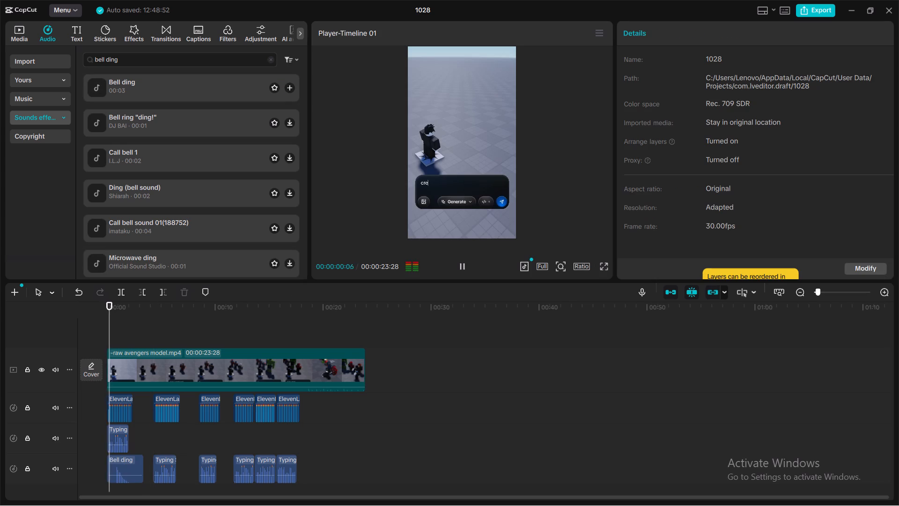
{"action": "left_click", "coordinate": [462, 265]}
{"action": "left_click_drag", "start_coordinate": [116, 336], "coordinate": [90, 340]}
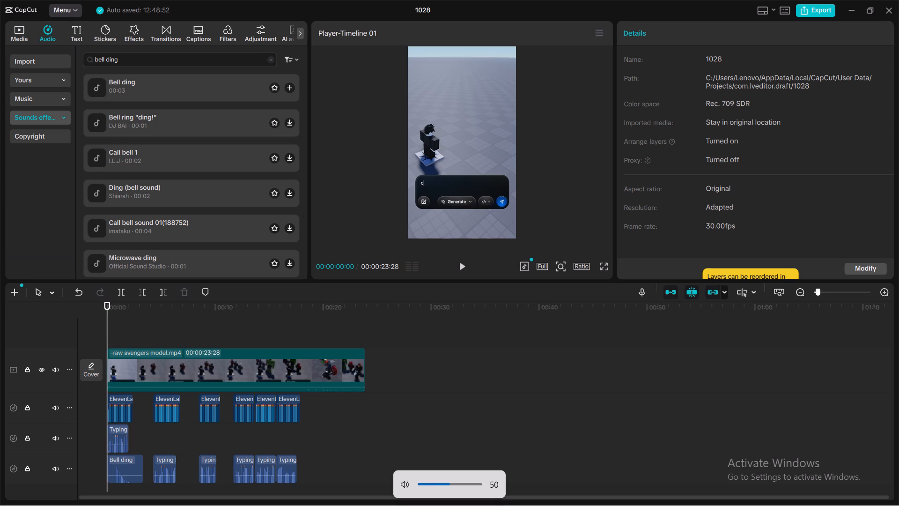
{"action": "left_click", "coordinate": [461, 265]}
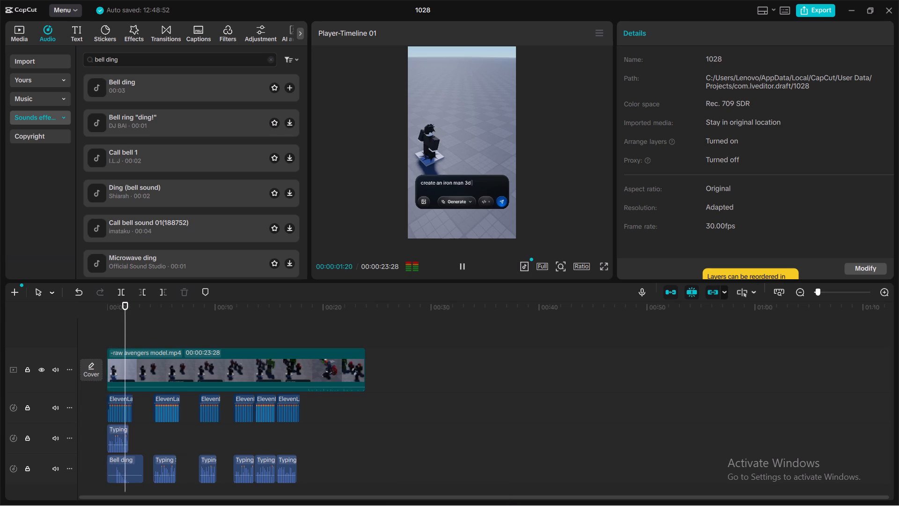
{"action": "left_click", "coordinate": [462, 265]}
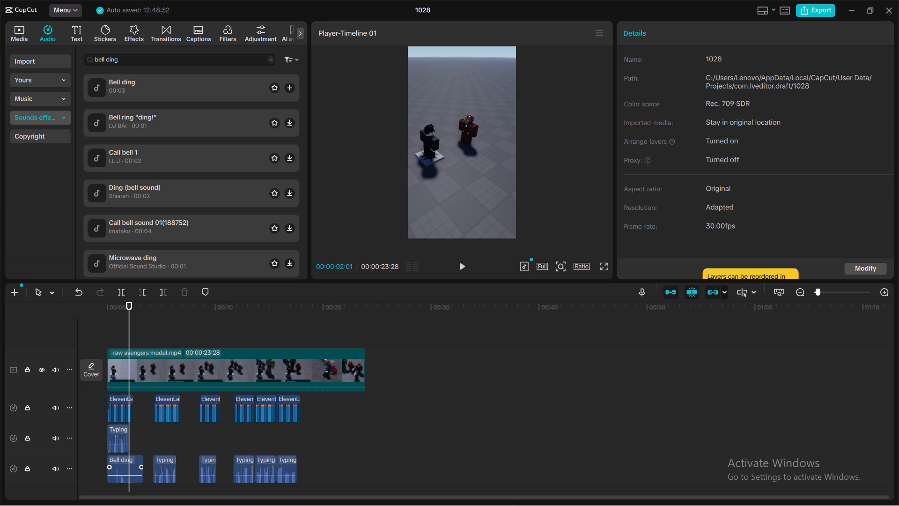
Trim the quiet lead-in off the Bell ding clip and move the clip back to the timeline start.
{"action": "left_click", "coordinate": [116, 478]}
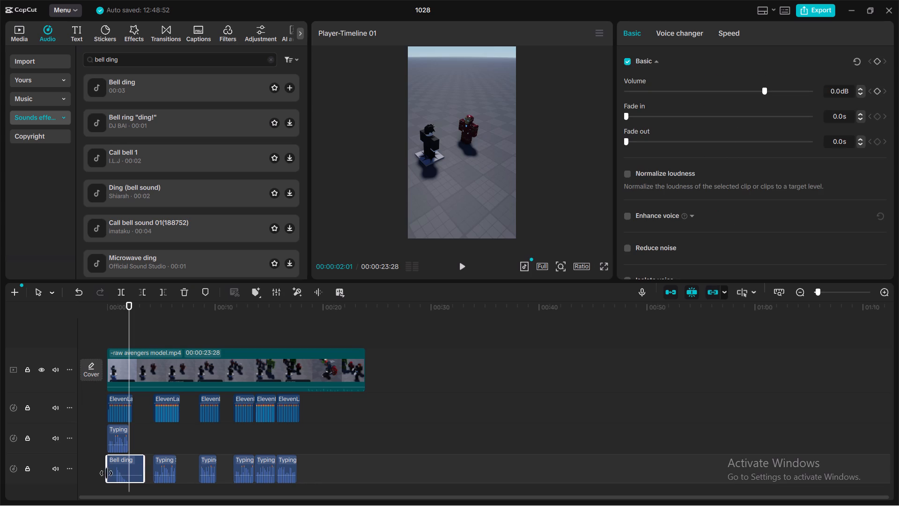
{"action": "left_click_drag", "start_coordinate": [105, 473], "coordinate": [115, 482]}
{"action": "left_click_drag", "start_coordinate": [133, 469], "coordinate": [127, 472]}
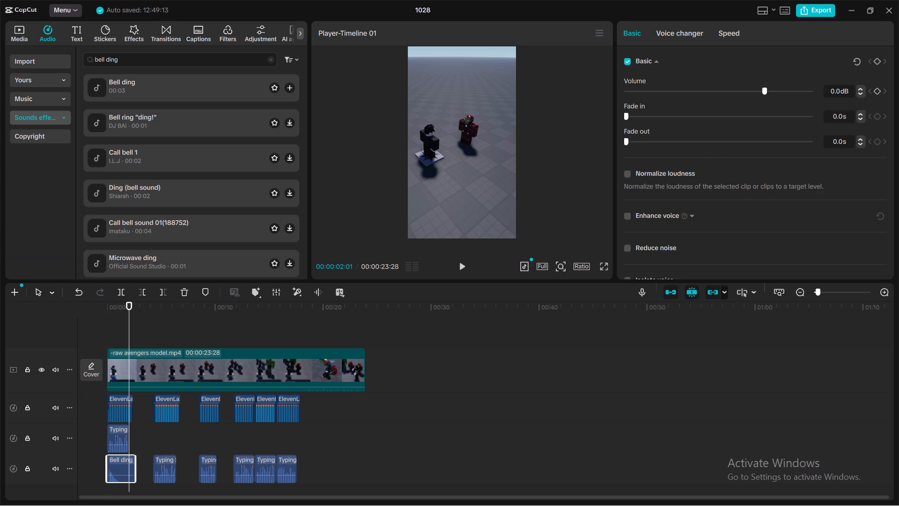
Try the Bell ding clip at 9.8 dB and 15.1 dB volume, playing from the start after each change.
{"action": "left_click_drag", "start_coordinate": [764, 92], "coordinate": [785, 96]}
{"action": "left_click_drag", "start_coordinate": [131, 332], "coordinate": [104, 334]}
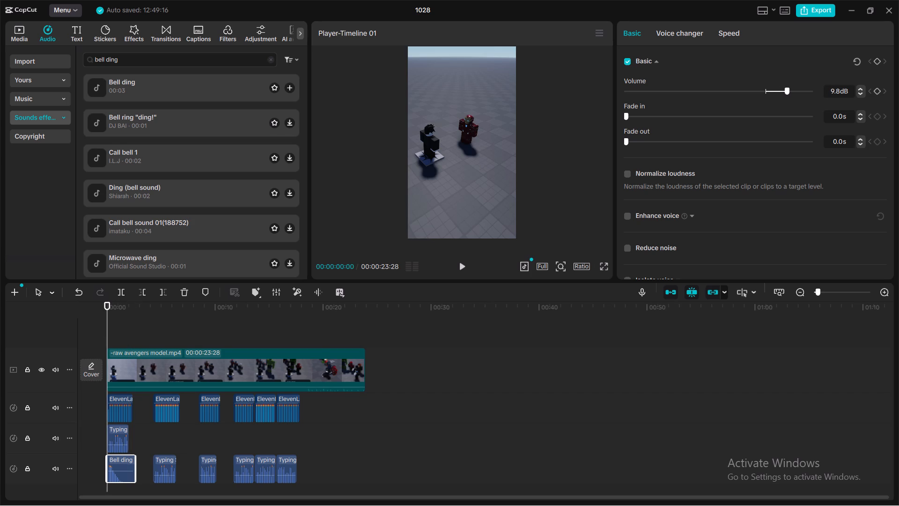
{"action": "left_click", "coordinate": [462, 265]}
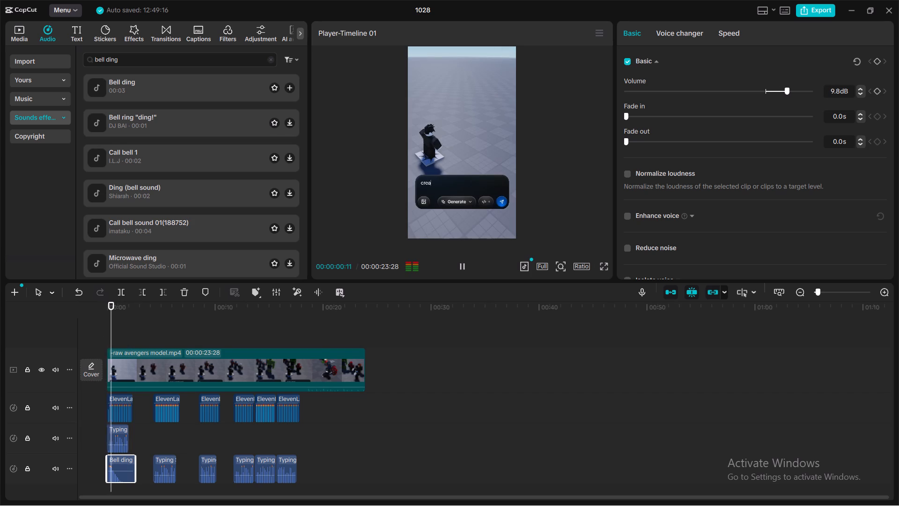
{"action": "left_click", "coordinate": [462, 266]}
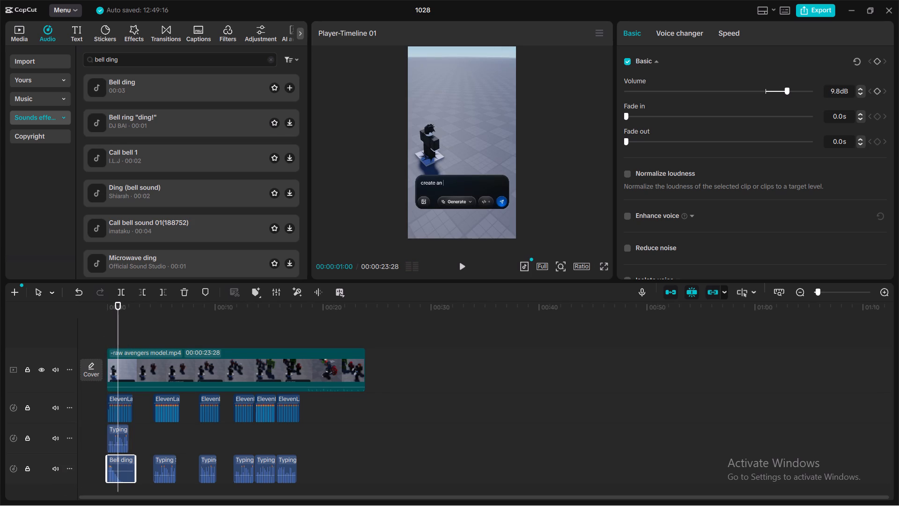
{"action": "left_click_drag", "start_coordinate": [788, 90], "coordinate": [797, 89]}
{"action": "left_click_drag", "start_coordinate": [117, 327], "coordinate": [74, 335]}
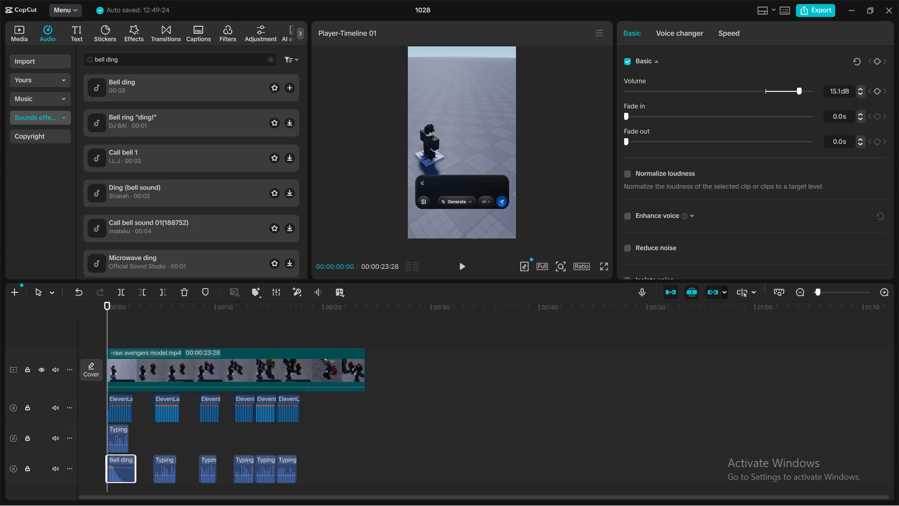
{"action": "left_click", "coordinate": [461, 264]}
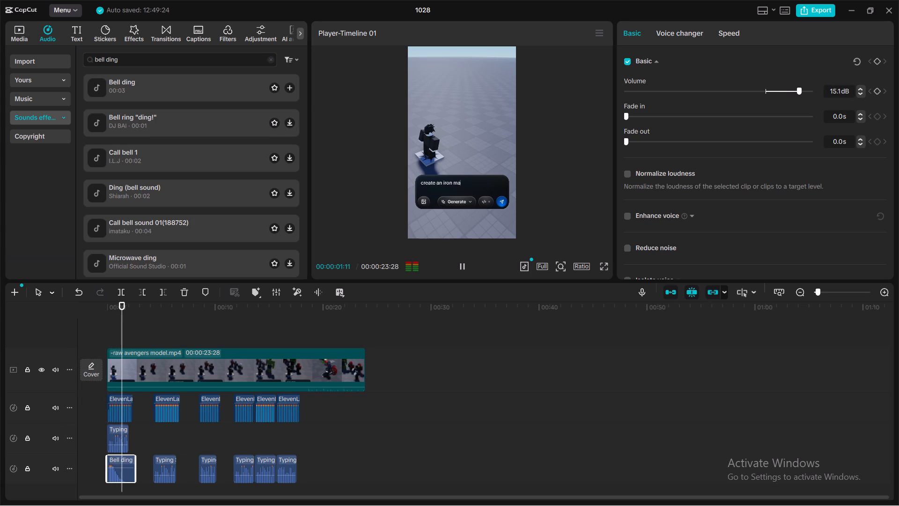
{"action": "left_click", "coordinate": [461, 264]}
Raise the Bell ding clip's volume to 20.0 dB and play the opening from the start to check it.
{"action": "left_click_drag", "start_coordinate": [797, 89], "coordinate": [839, 80]}
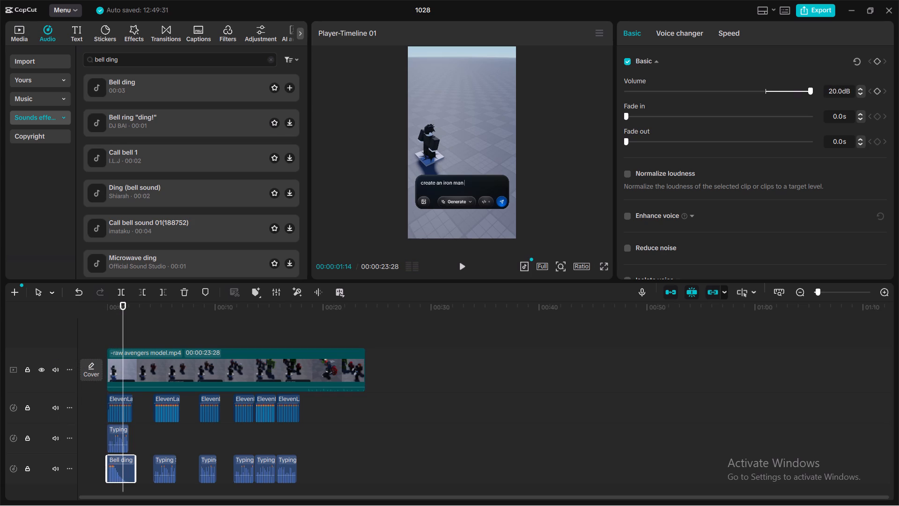
{"action": "left_click_drag", "start_coordinate": [126, 335], "coordinate": [98, 344]}
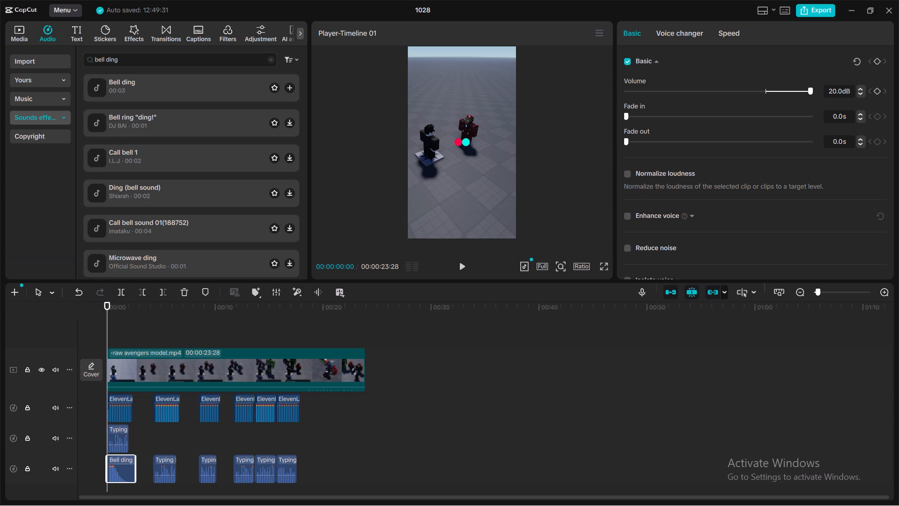
{"action": "left_click", "coordinate": [460, 266]}
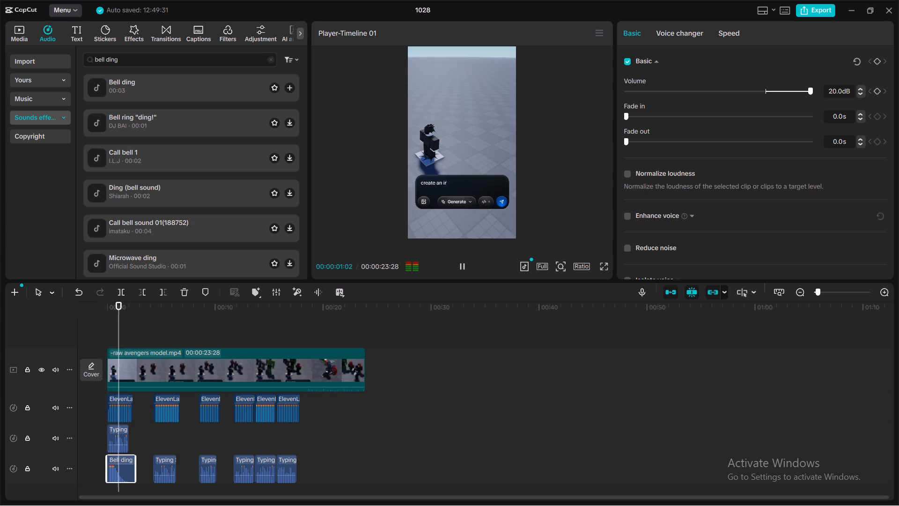
{"action": "left_click", "coordinate": [460, 266]}
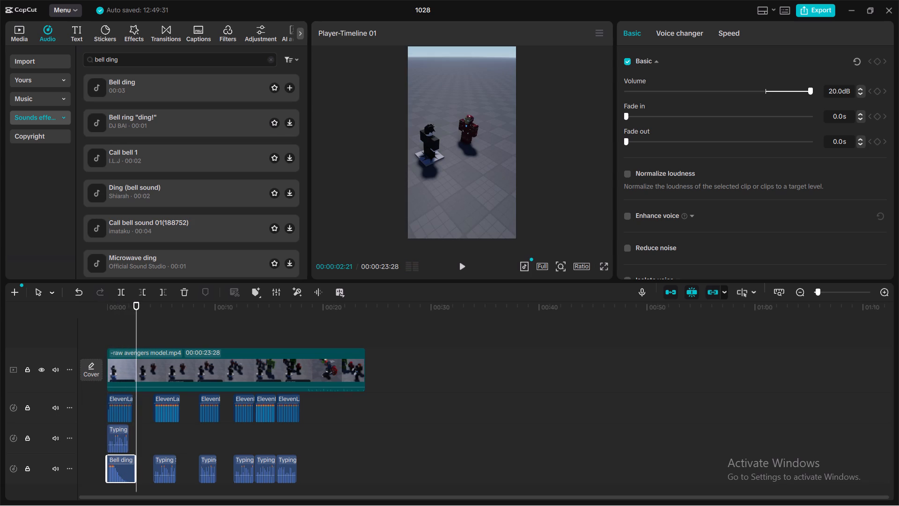
Place the playhead at 00:00:17:18 and search the sound effects for put sound.
{"action": "left_click", "coordinate": [295, 331]}
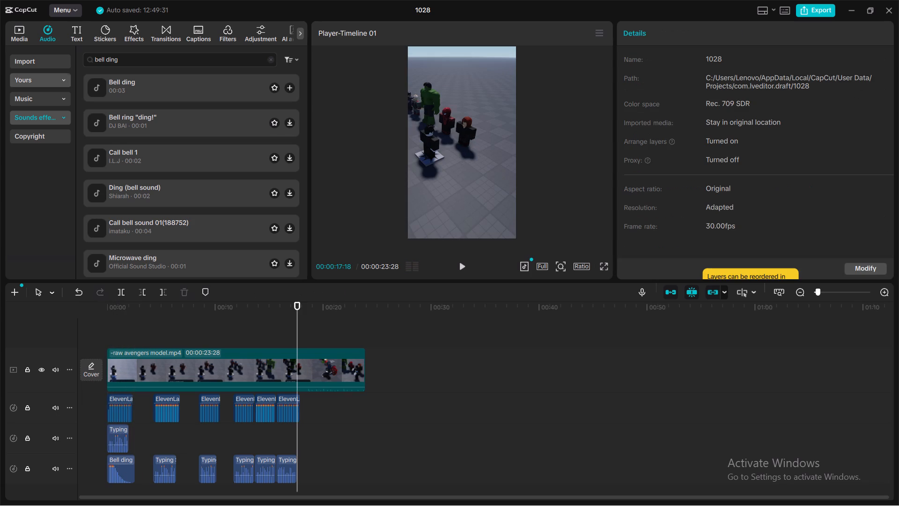
{"action": "left_click", "coordinate": [156, 60]}
{"action": "key", "text": "BackSpace"}
{"action": "key", "text": "BackSpace"}
{"action": "key", "text": "BackSpace"}
{"action": "key", "text": "BackSpace"}
{"action": "key", "text": "BackSpace"}
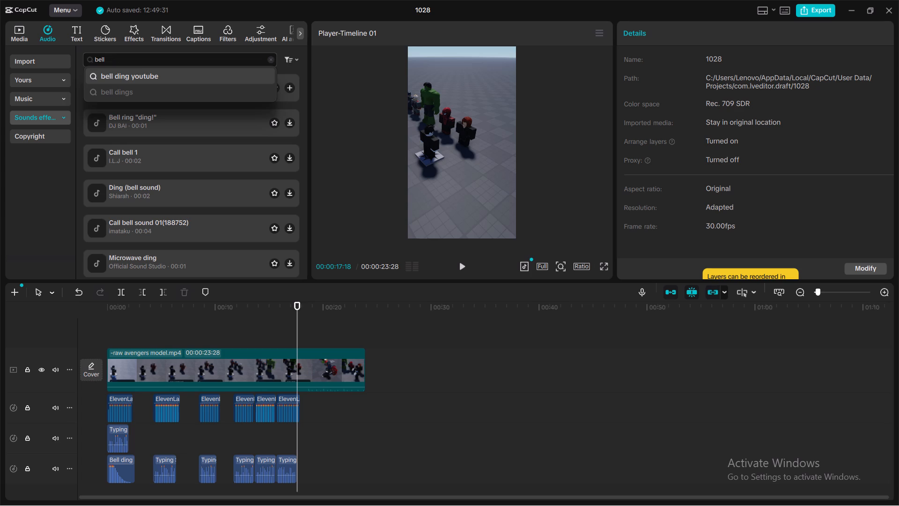
{"action": "key", "text": "BackSpace"}
{"action": "key", "text": "BackSpace"}
{"action": "key", "text": "BackSpace"}
{"action": "key", "text": "BackSpace"}
{"action": "key", "text": "BackSpace"}
{"action": "type", "text": "put"}
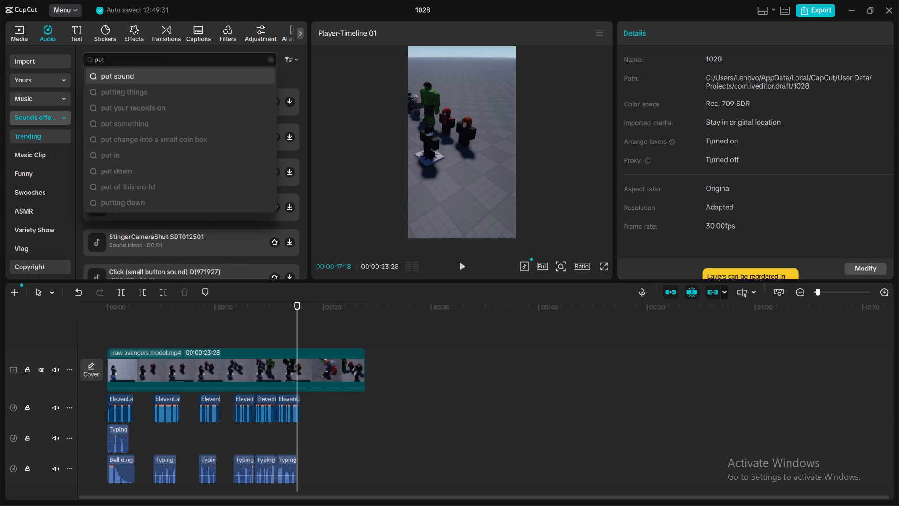
{"action": "left_click", "coordinate": [160, 75]}
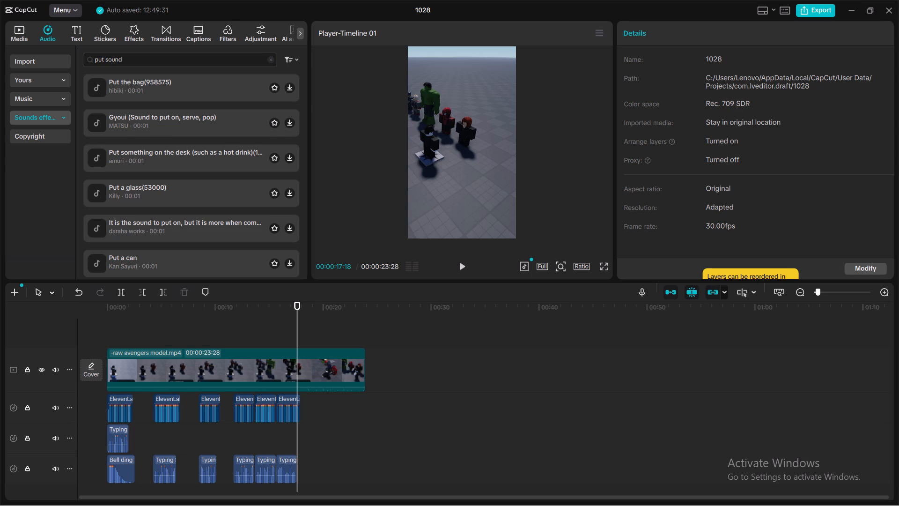
Audition the put sound results, including Put a glass, Gyoui, Put the bag, Put a can, Cardboard 02-10 and Put on shoes.
{"action": "left_click", "coordinate": [96, 192]}
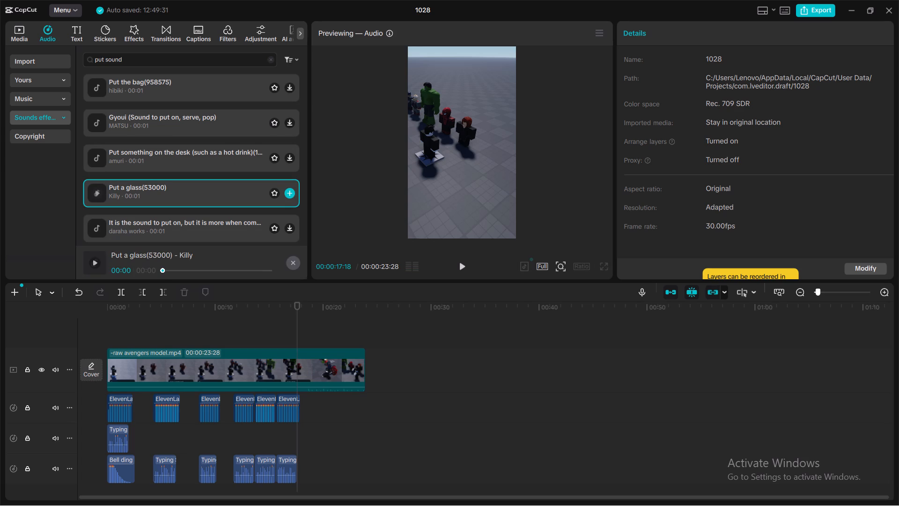
{"action": "left_click", "coordinate": [103, 155]}
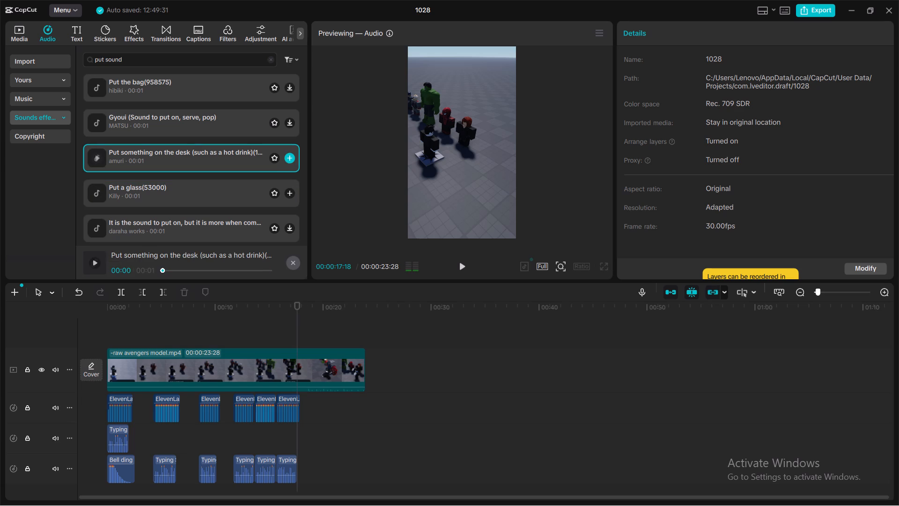
{"action": "left_click", "coordinate": [95, 118]}
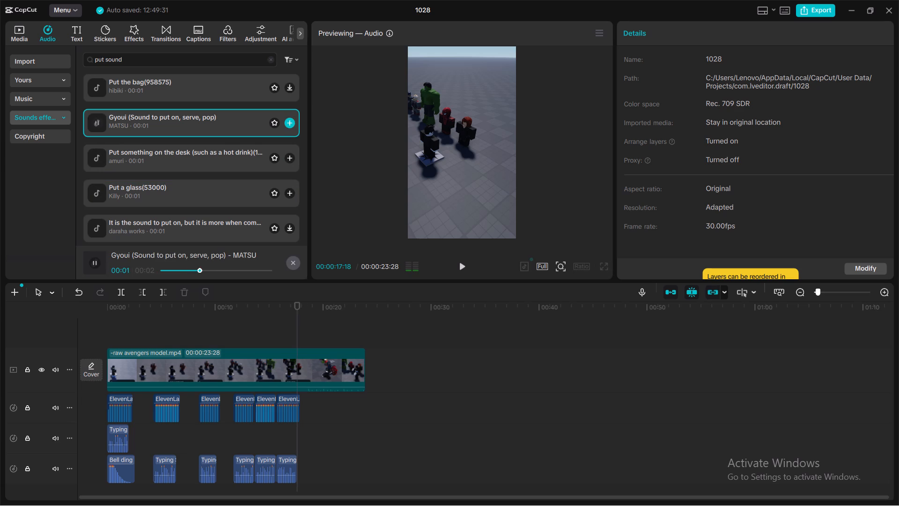
{"action": "left_click", "coordinate": [100, 84]}
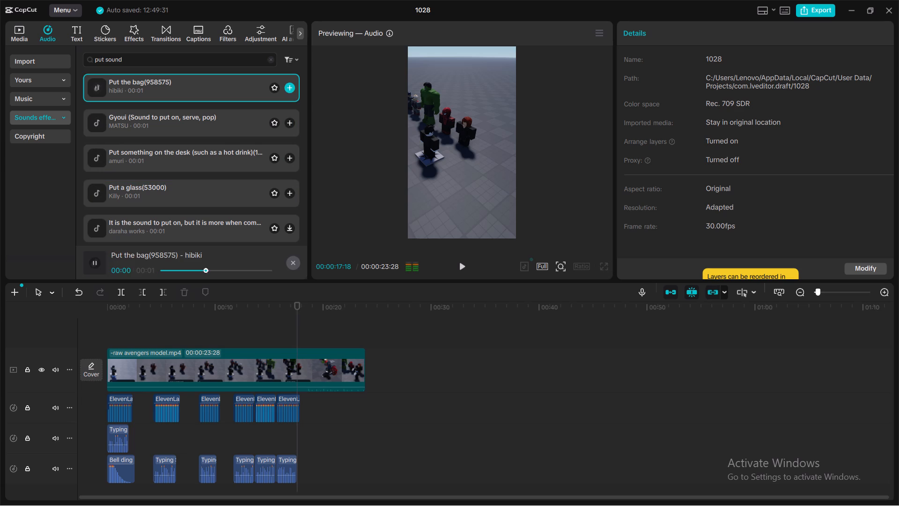
{"action": "left_click", "coordinate": [99, 221]}
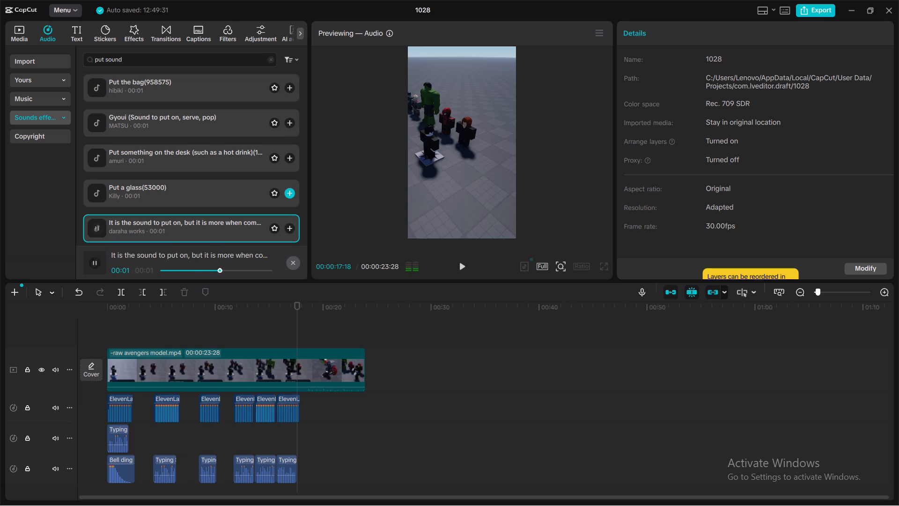
{"action": "scroll", "coordinate": [95, 181], "scroll_direction": "down", "scroll_amount": 1}
{"action": "left_click", "coordinate": [99, 209]}
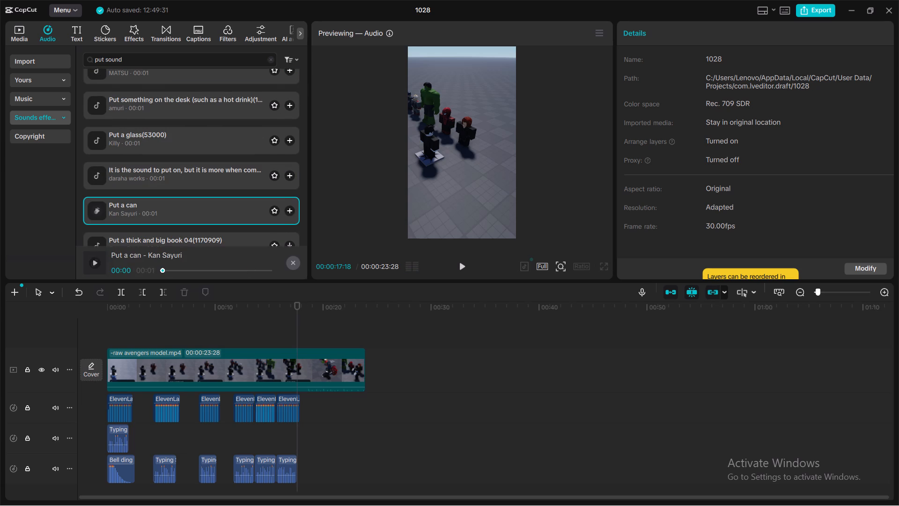
{"action": "left_click", "coordinate": [93, 239]}
{"action": "scroll", "coordinate": [120, 200], "scroll_direction": "down", "scroll_amount": 2}
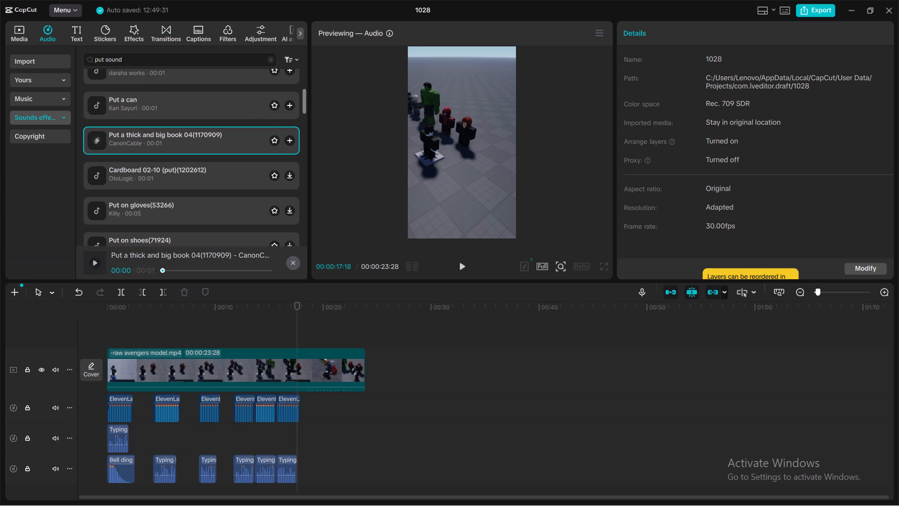
{"action": "left_click", "coordinate": [96, 168]}
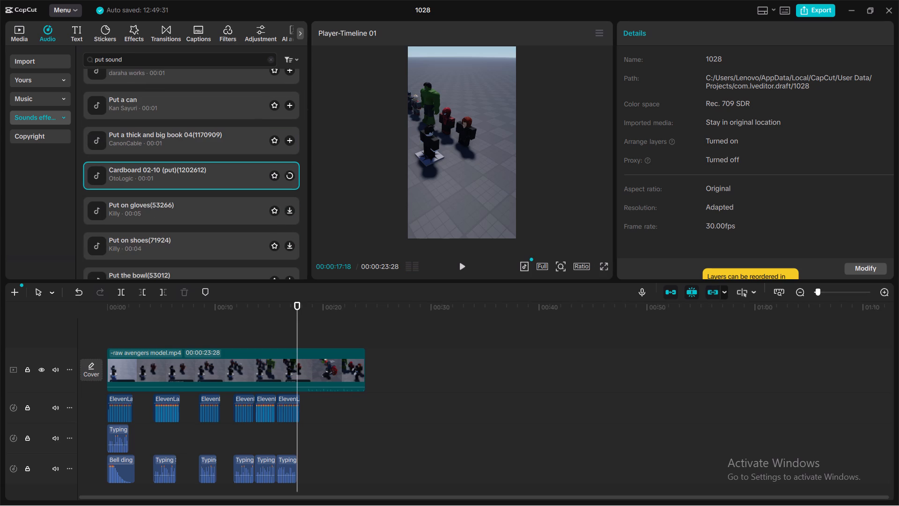
{"action": "left_click", "coordinate": [101, 239]}
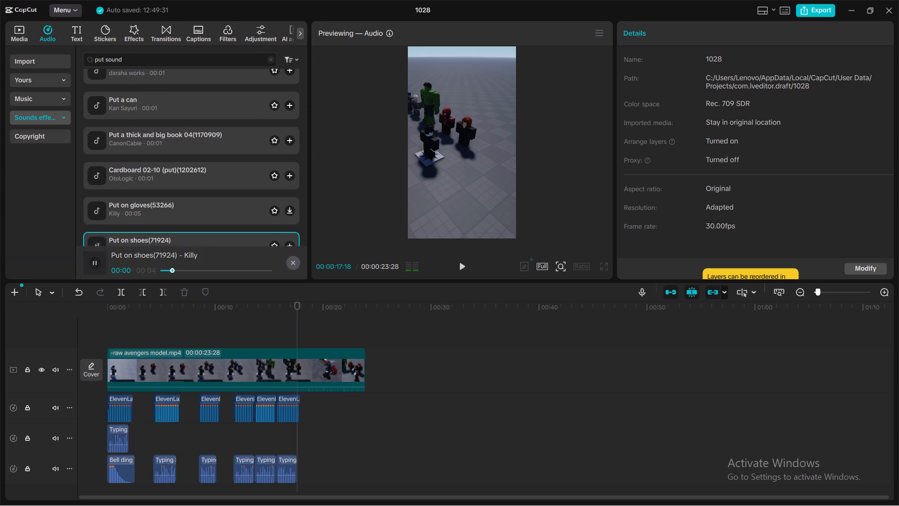
{"action": "scroll", "coordinate": [132, 164], "scroll_direction": "down", "scroll_amount": 2}
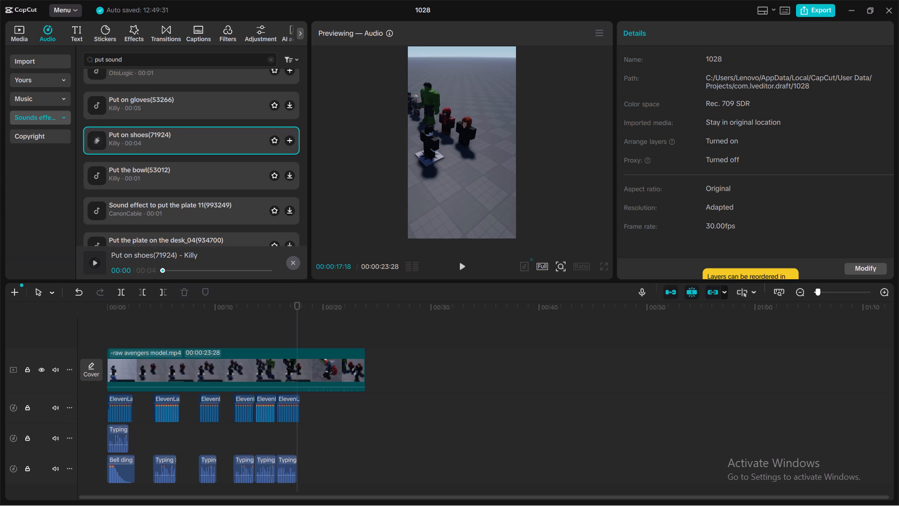
Search the sound effects for drop of water.
{"action": "left_click", "coordinate": [139, 60]}
{"action": "key", "text": "BackSpace"}
{"action": "key", "text": "BackSpace"}
{"action": "key", "text": "BackSpace"}
{"action": "key", "text": "BackSpace"}
{"action": "key", "text": "BackSpace"}
{"action": "key", "text": "BackSpace"}
{"action": "key", "text": "BackSpace"}
{"action": "key", "text": "BackSpace"}
{"action": "key", "text": "BackSpace"}
{"action": "key", "text": "BackSpace"}
{"action": "key", "text": "BackSpace"}
{"action": "key", "text": "BackSpace"}
{"action": "key", "text": "BackSpace"}
{"action": "key", "text": "BackSpace"}
{"action": "key", "text": "BackSpace"}
{"action": "key", "text": "BackSpace"}
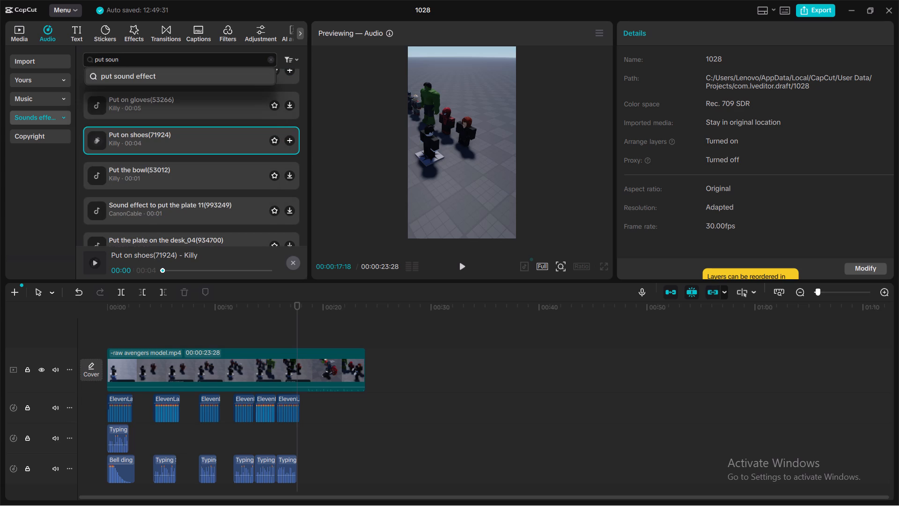
{"action": "type", "text": "drop or w"}
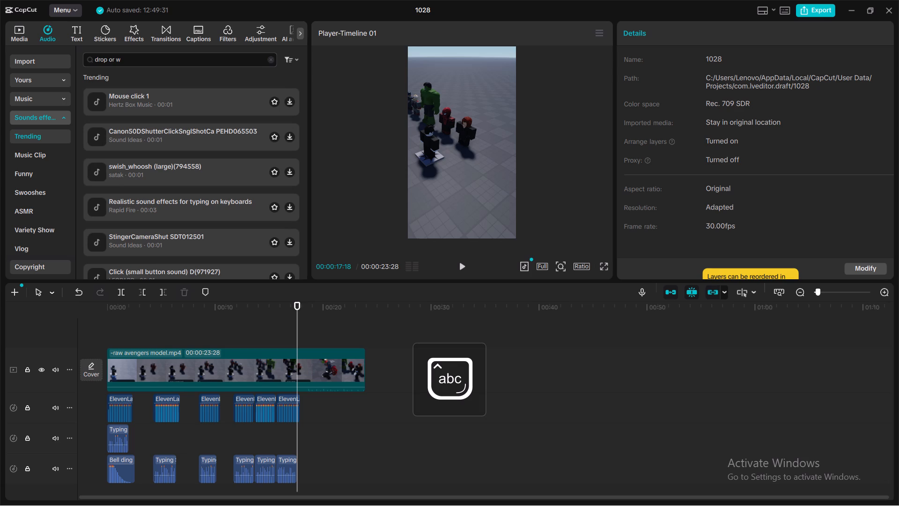
{"action": "key", "text": "a"}
{"action": "type", "text": "ter"}
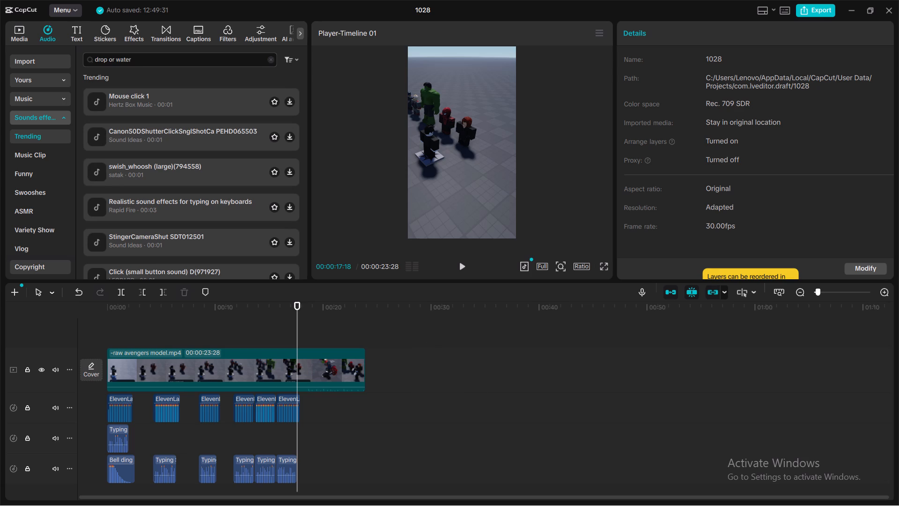
{"action": "key", "text": "space"}
{"action": "left_click", "coordinate": [115, 59]}
{"action": "left_click", "coordinate": [114, 60]}
{"action": "key", "text": "BackSpace"}
{"action": "key", "text": "f"}
{"action": "left_click", "coordinate": [136, 58]}
{"action": "key", "text": "Return"}
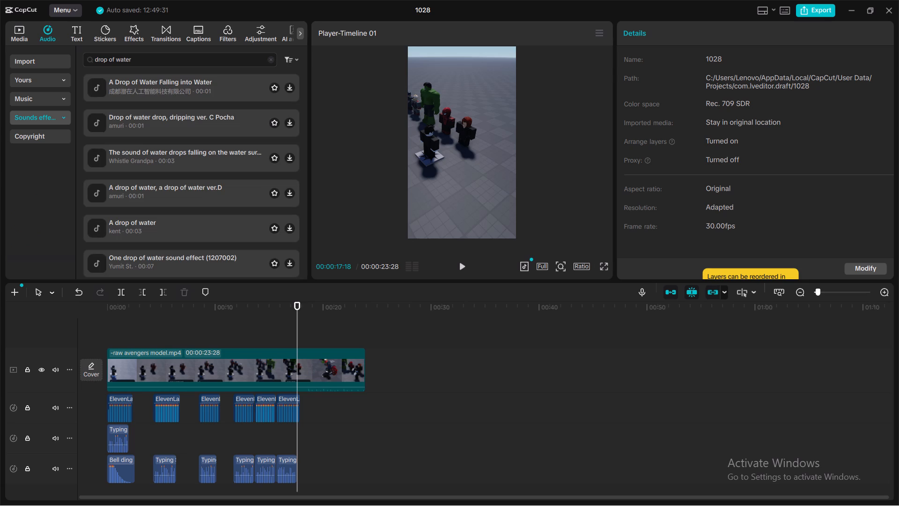
Audition the first five drop of water results, from A Drop of Water Falling into Water to A drop of water by kent.
{"action": "left_click", "coordinate": [95, 83]}
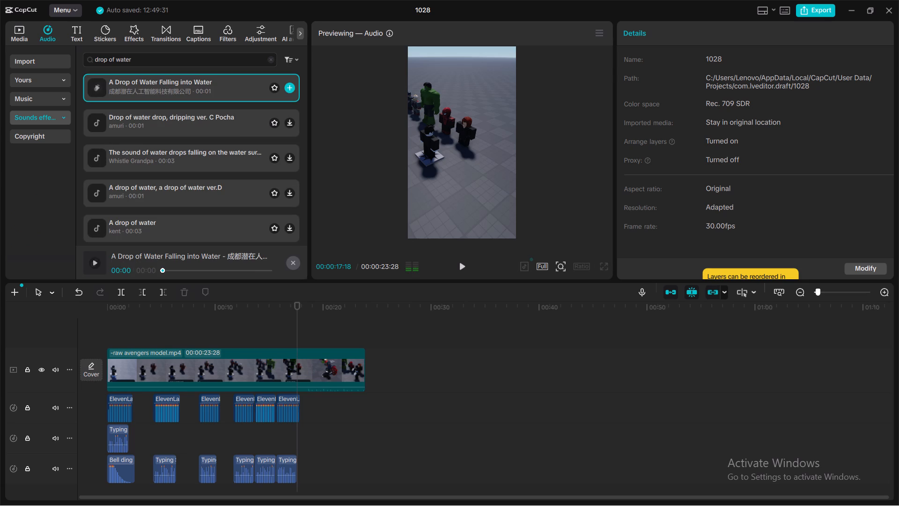
{"action": "left_click", "coordinate": [100, 120]}
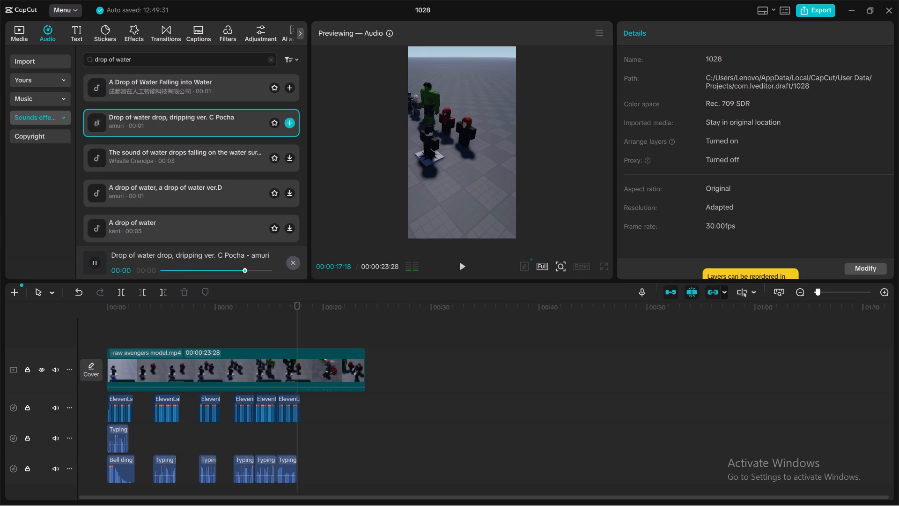
{"action": "left_click", "coordinate": [97, 151]}
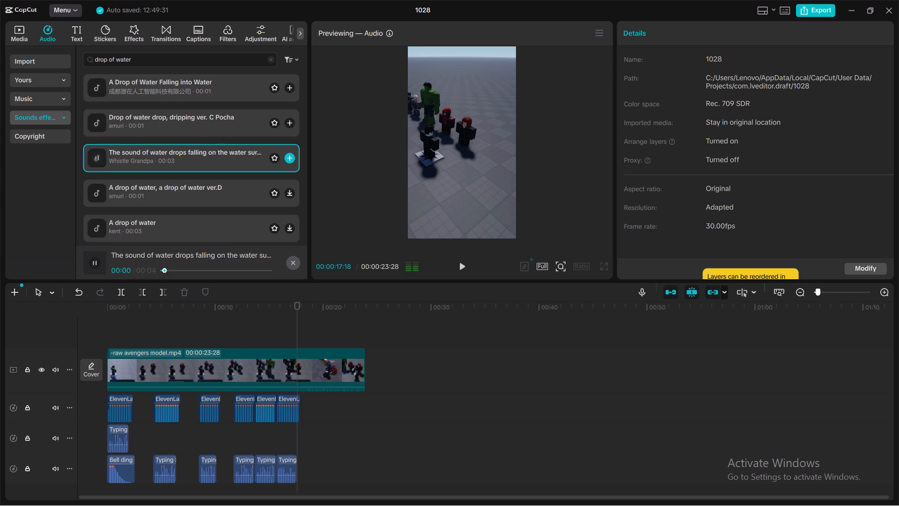
{"action": "left_click", "coordinate": [95, 194]}
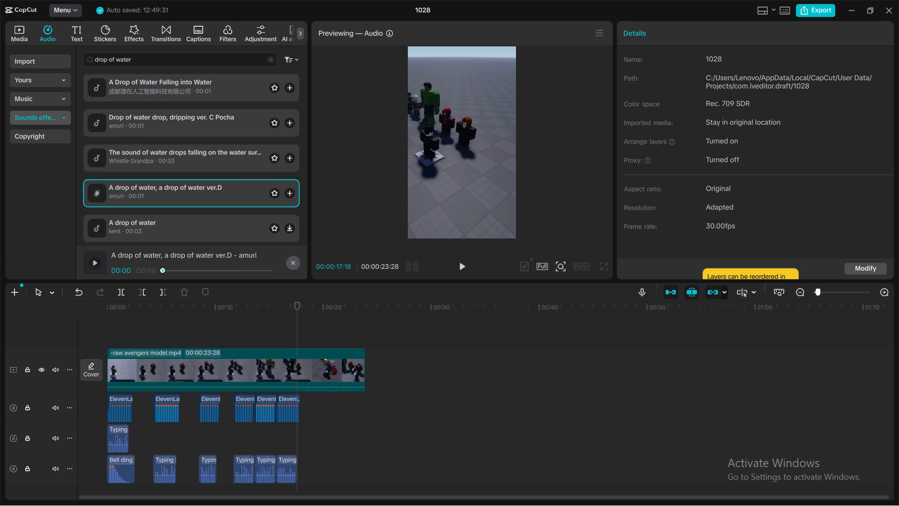
{"action": "left_click", "coordinate": [98, 222]}
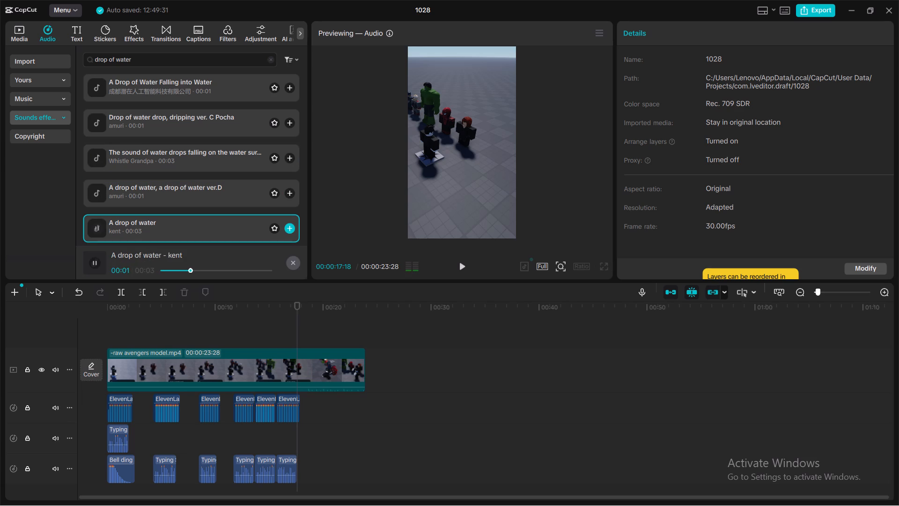
{"action": "left_click", "coordinate": [95, 226]}
Clear the drop of water search from the sound effects library.
{"action": "left_click", "coordinate": [144, 59]}
{"action": "key", "text": "BackSpace"}
{"action": "key", "text": "BackSpace"}
{"action": "key", "text": "BackSpace"}
{"action": "key", "text": "BackSpace"}
{"action": "key", "text": "BackSpace"}
{"action": "key", "text": "BackSpace"}
{"action": "key", "text": "BackSpace"}
{"action": "key", "text": "BackSpace"}
{"action": "key", "text": "BackSpace"}
{"action": "key", "text": "BackSpace"}
{"action": "key", "text": "BackSpace"}
{"action": "key", "text": "BackSpace"}
{"action": "key", "text": "BackSpace"}
{"action": "key", "text": "BackSpace"}
{"action": "key", "text": "BackSpace"}
{"action": "key", "text": "BackSpace"}
{"action": "key", "text": "BackSpace"}
{"action": "key", "text": "BackSpace"}
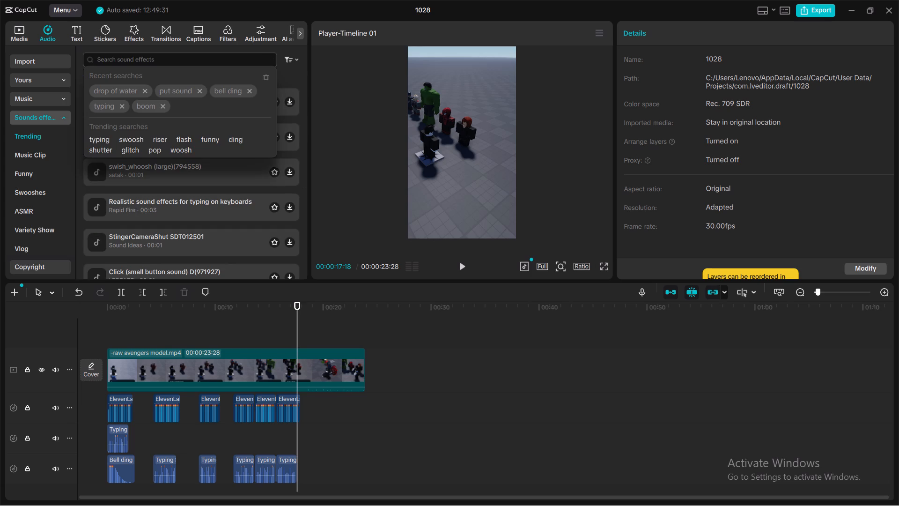
{"action": "left_click", "coordinate": [399, 344]}
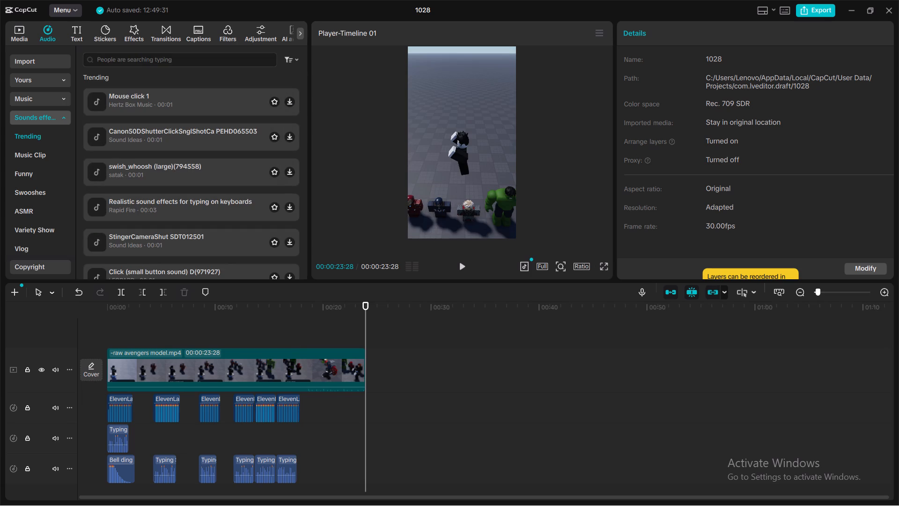
{"action": "left_click", "coordinate": [329, 186]}
Return the playhead to 00:00:00:00 and view the opening frame in full screen briefly.
{"action": "left_click", "coordinate": [19, 33]}
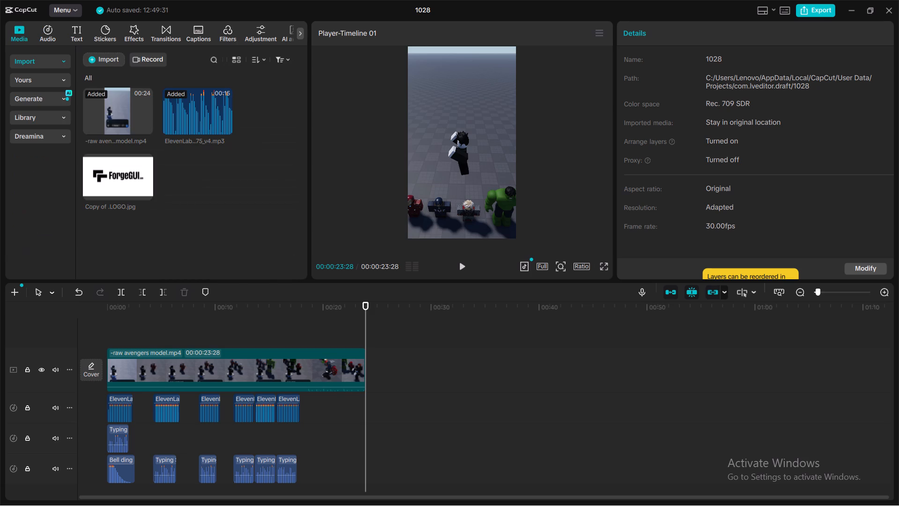
{"action": "left_click_drag", "start_coordinate": [365, 319], "coordinate": [93, 323]}
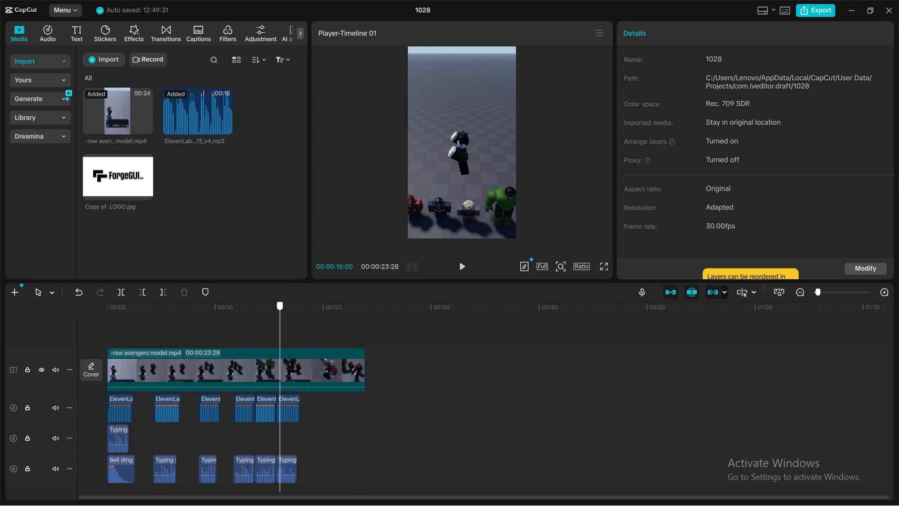
{"action": "left_click_drag", "start_coordinate": [93, 323], "coordinate": [4, 327]}
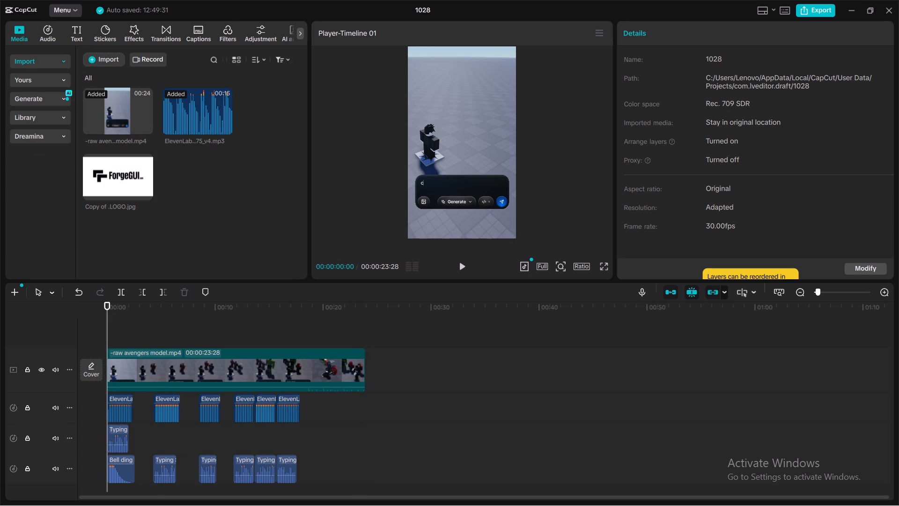
{"action": "left_click", "coordinate": [607, 268]}
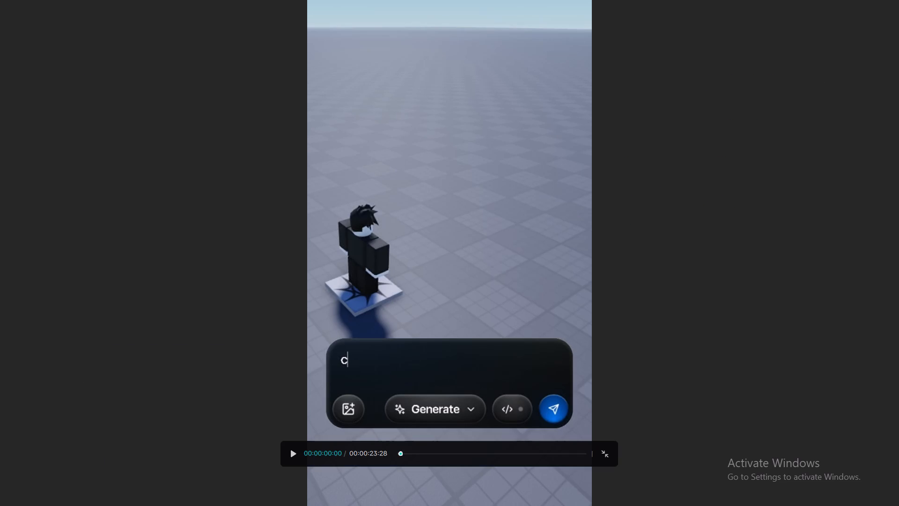
{"action": "left_click", "coordinate": [605, 454]}
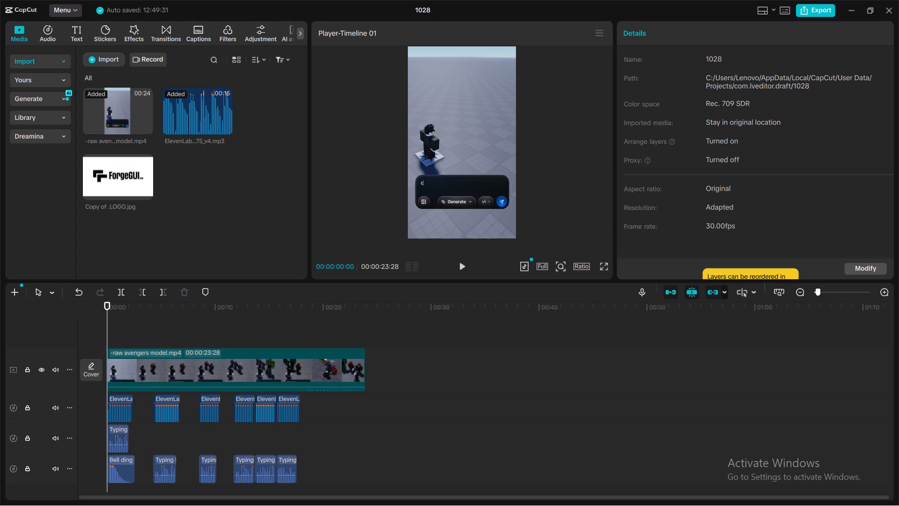
Generate auto captions for the timeline with English as the spoken language.
{"action": "left_click", "coordinate": [75, 36]}
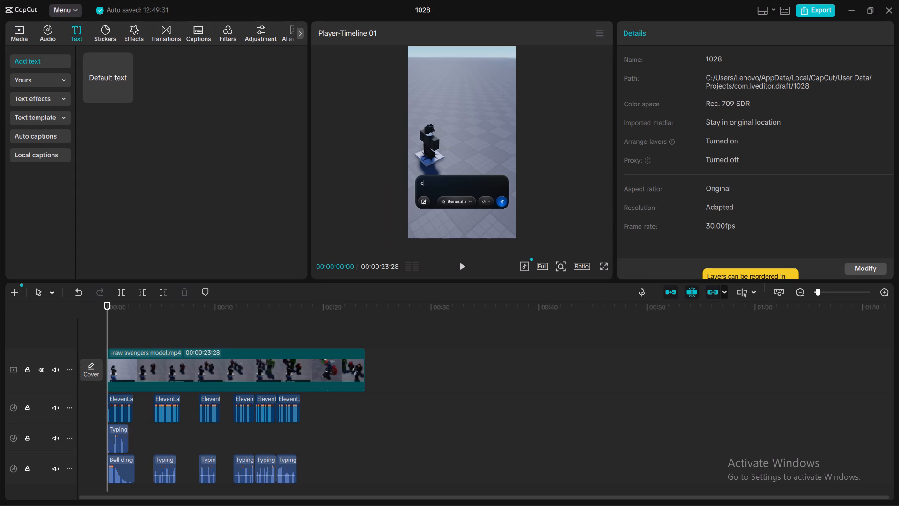
{"action": "left_click", "coordinate": [197, 32]}
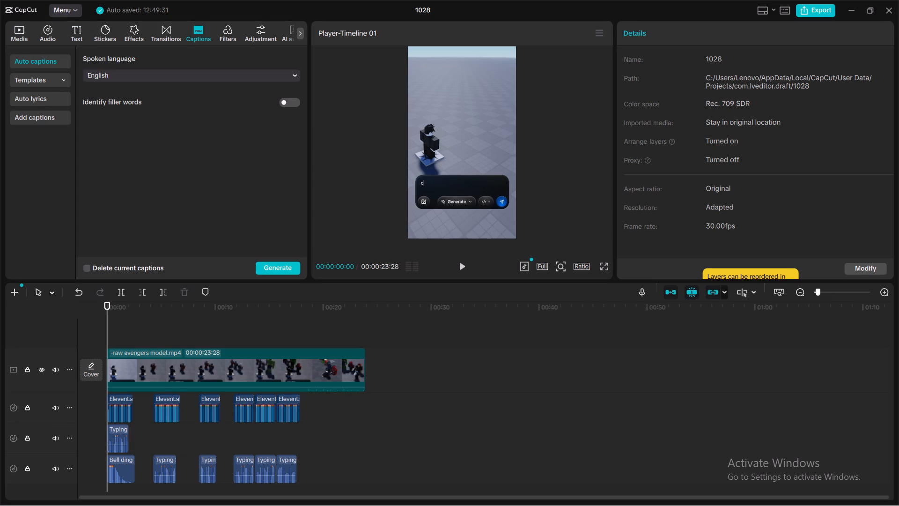
{"action": "left_click", "coordinate": [275, 265]}
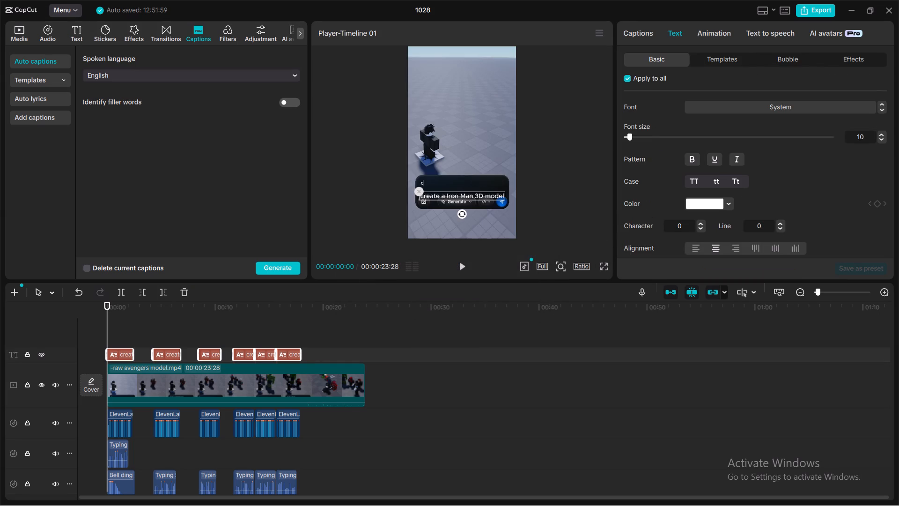
Browse the text templates for the captions, mainly the Trending category, and glance at the Effects and Bubble styles.
{"action": "left_click", "coordinate": [726, 62]}
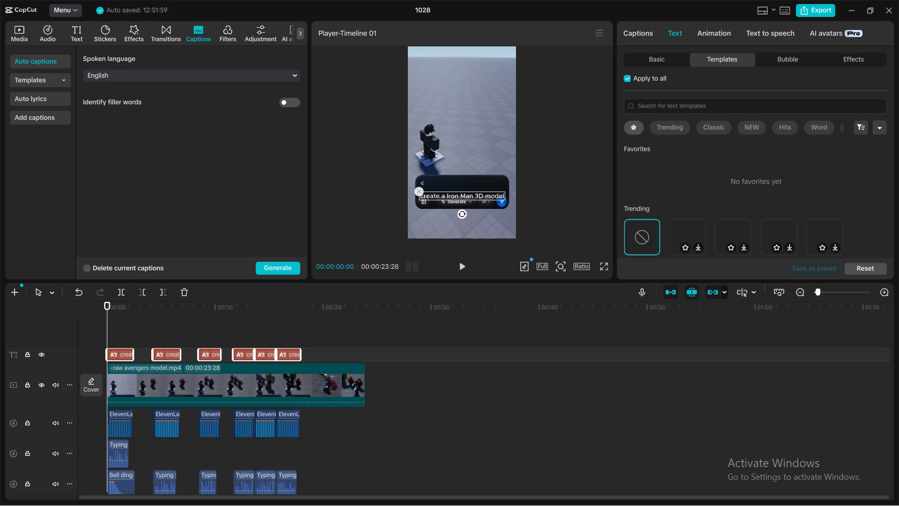
{"action": "scroll", "coordinate": [708, 185], "scroll_direction": "down", "scroll_amount": 2}
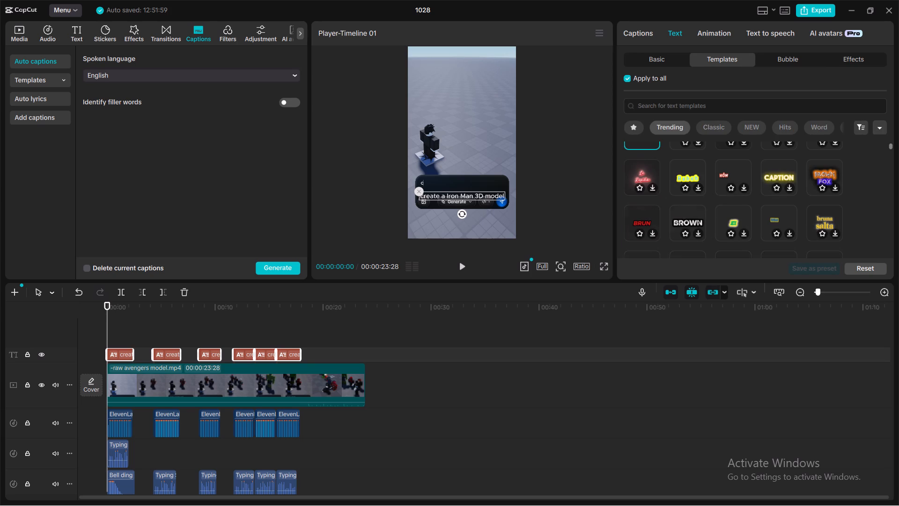
{"action": "scroll", "coordinate": [711, 198], "scroll_direction": "down", "scroll_amount": 1}
{"action": "scroll", "coordinate": [759, 201], "scroll_direction": "down", "scroll_amount": 1}
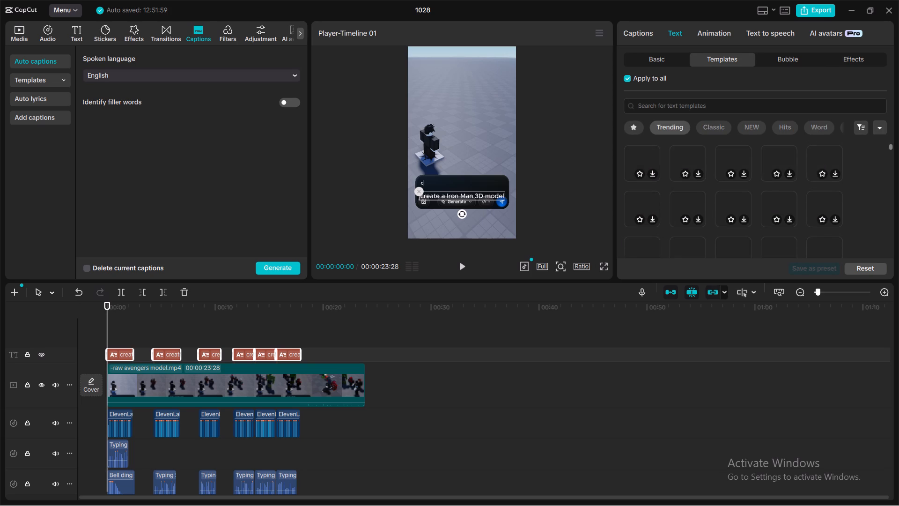
{"action": "scroll", "coordinate": [760, 197], "scroll_direction": "up", "scroll_amount": 4}
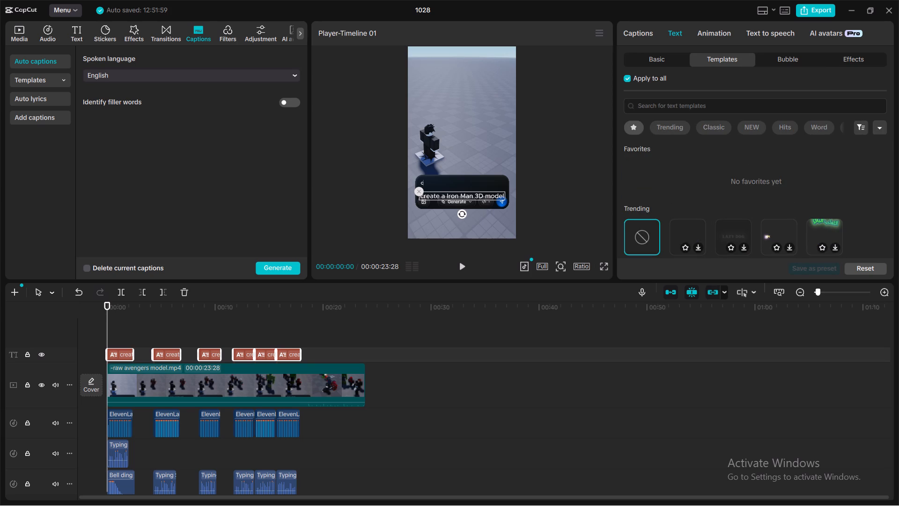
{"action": "left_click", "coordinate": [676, 128]}
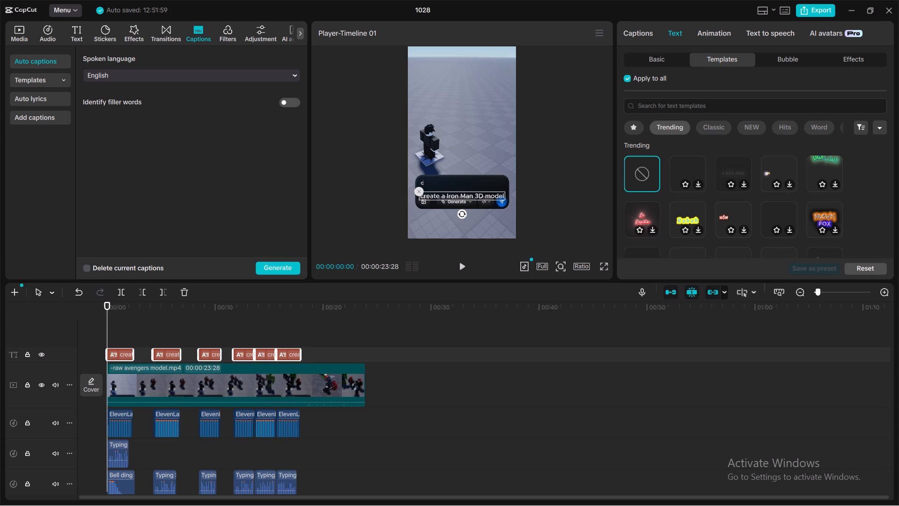
{"action": "scroll", "coordinate": [727, 177], "scroll_direction": "down", "scroll_amount": 2}
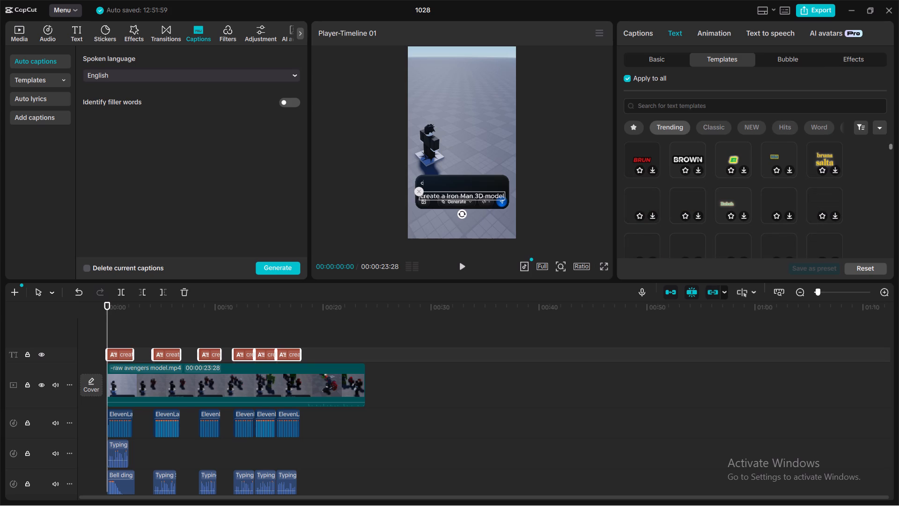
{"action": "scroll", "coordinate": [726, 177], "scroll_direction": "down", "scroll_amount": 10}
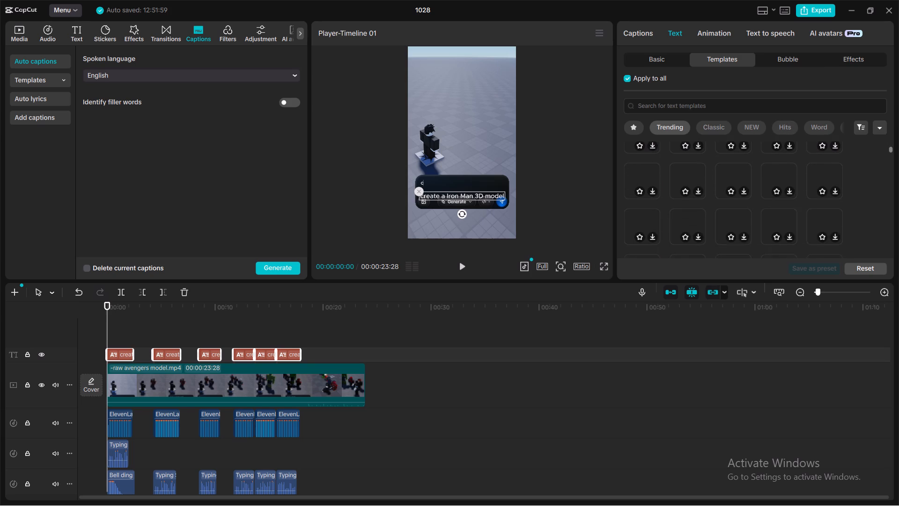
{"action": "scroll", "coordinate": [744, 176], "scroll_direction": "down", "scroll_amount": 3}
{"action": "scroll", "coordinate": [740, 175], "scroll_direction": "up", "scroll_amount": 20}
{"action": "scroll", "coordinate": [740, 175], "scroll_direction": "up", "scroll_amount": 3}
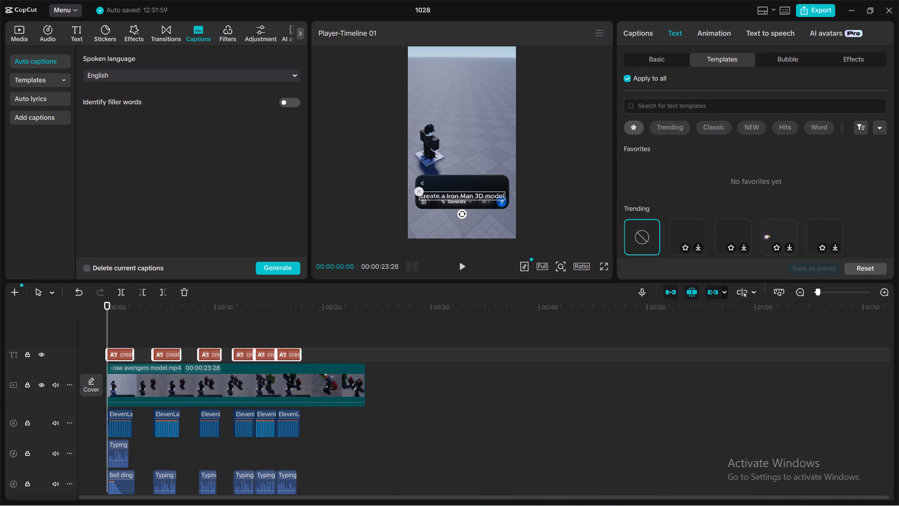
{"action": "scroll", "coordinate": [740, 179], "scroll_direction": "down", "scroll_amount": 2}
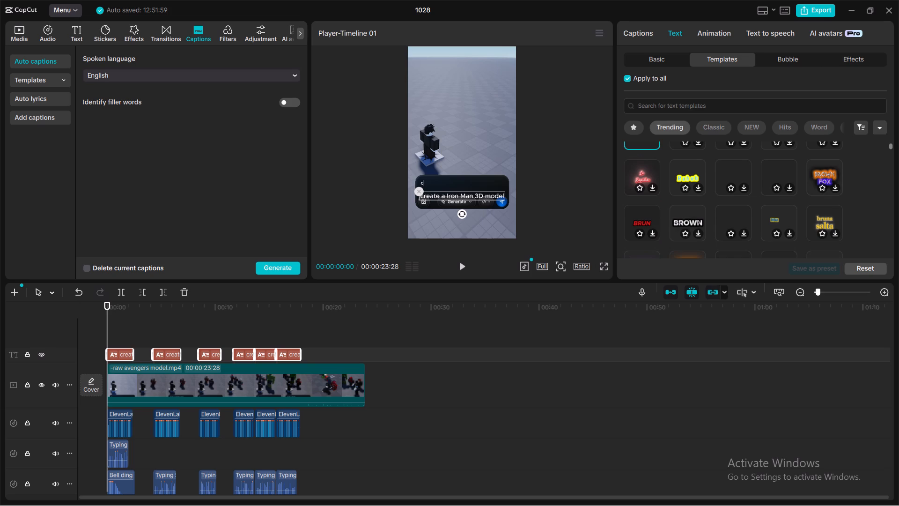
{"action": "scroll", "coordinate": [745, 221], "scroll_direction": "up", "scroll_amount": 2}
{"action": "scroll", "coordinate": [755, 231], "scroll_direction": "down", "scroll_amount": 1}
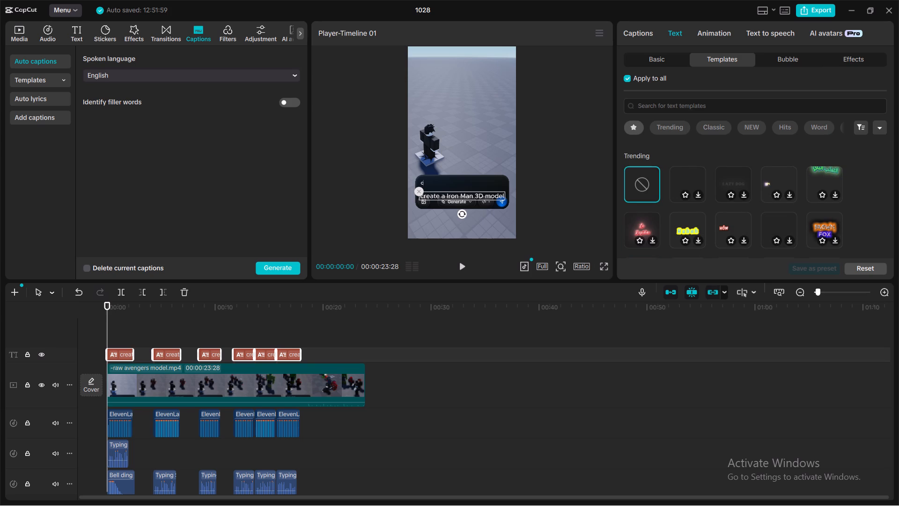
{"action": "scroll", "coordinate": [711, 196], "scroll_direction": "down", "scroll_amount": 3}
{"action": "scroll", "coordinate": [798, 185], "scroll_direction": "down", "scroll_amount": 1}
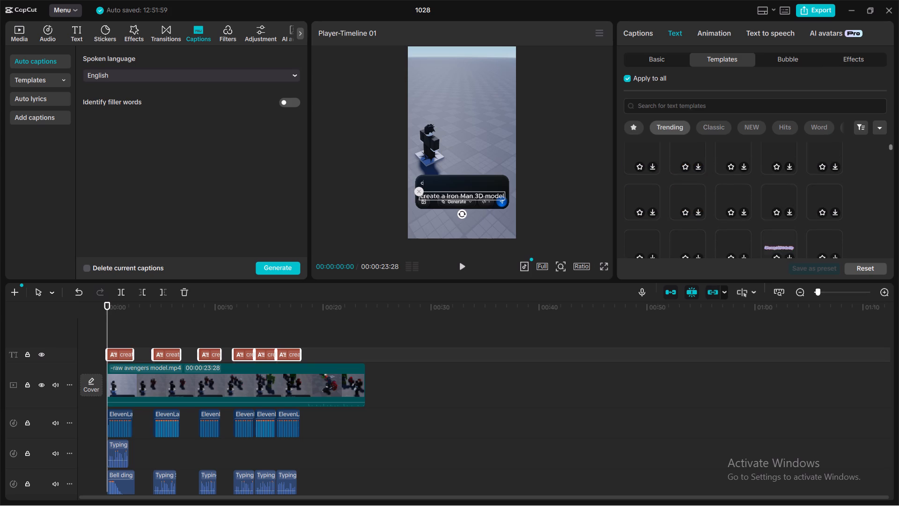
{"action": "scroll", "coordinate": [798, 185], "scroll_direction": "down", "scroll_amount": 1}
{"action": "scroll", "coordinate": [757, 193], "scroll_direction": "down", "scroll_amount": 6}
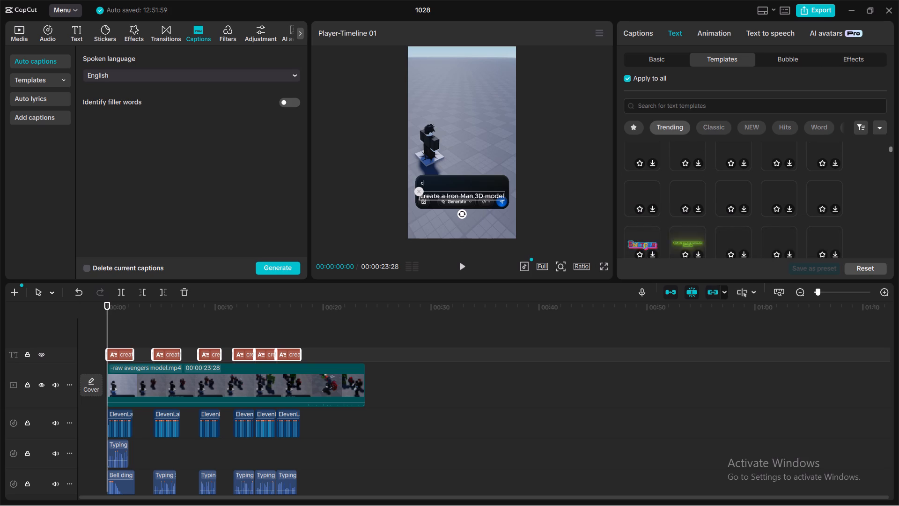
{"action": "scroll", "coordinate": [778, 191], "scroll_direction": "down", "scroll_amount": 4}
{"action": "scroll", "coordinate": [767, 197], "scroll_direction": "up", "scroll_amount": 12}
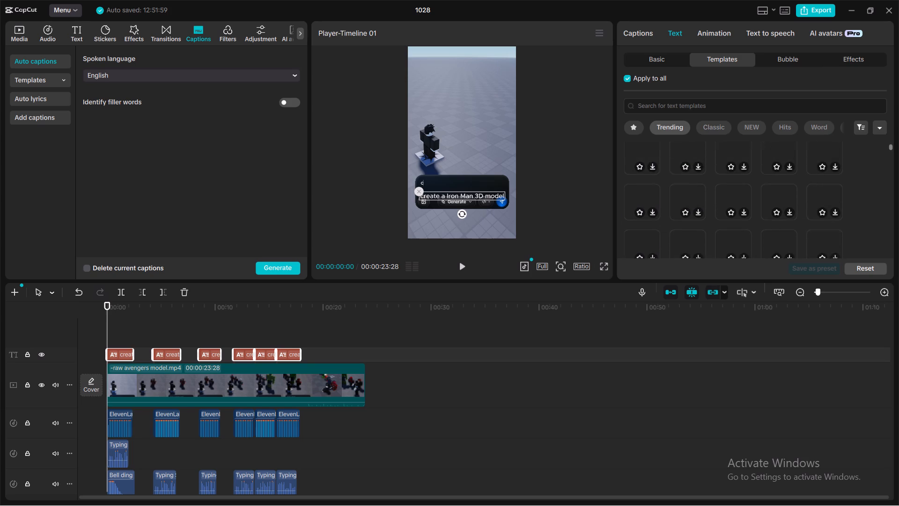
{"action": "scroll", "coordinate": [766, 195], "scroll_direction": "up", "scroll_amount": 14}
{"action": "left_click", "coordinate": [861, 56]}
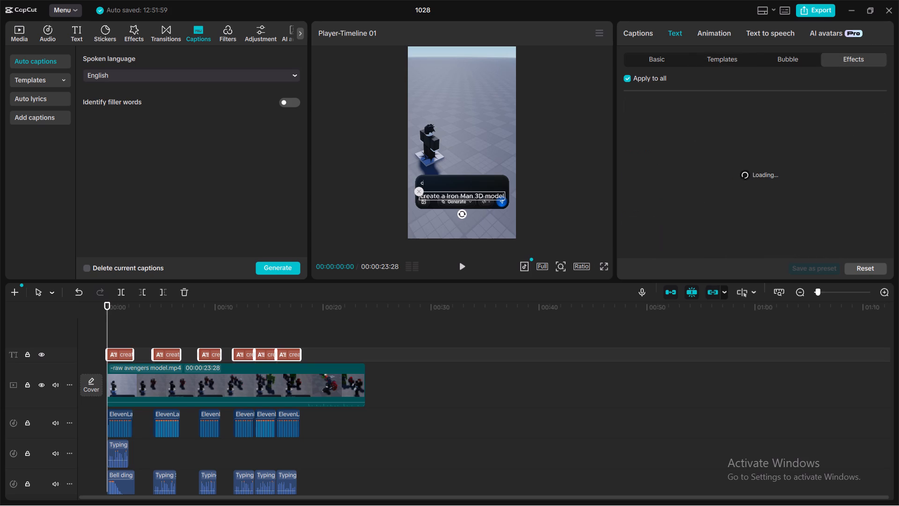
{"action": "left_click", "coordinate": [789, 59]}
{"action": "left_click", "coordinate": [717, 61]}
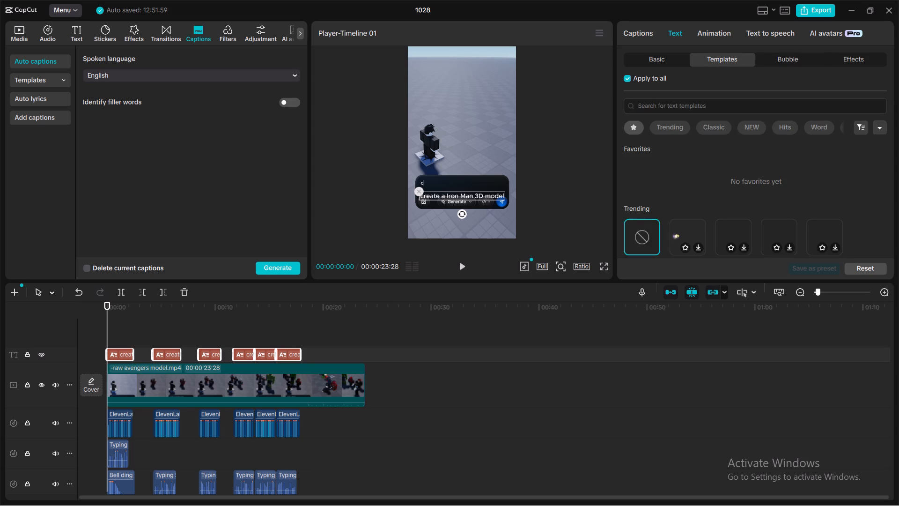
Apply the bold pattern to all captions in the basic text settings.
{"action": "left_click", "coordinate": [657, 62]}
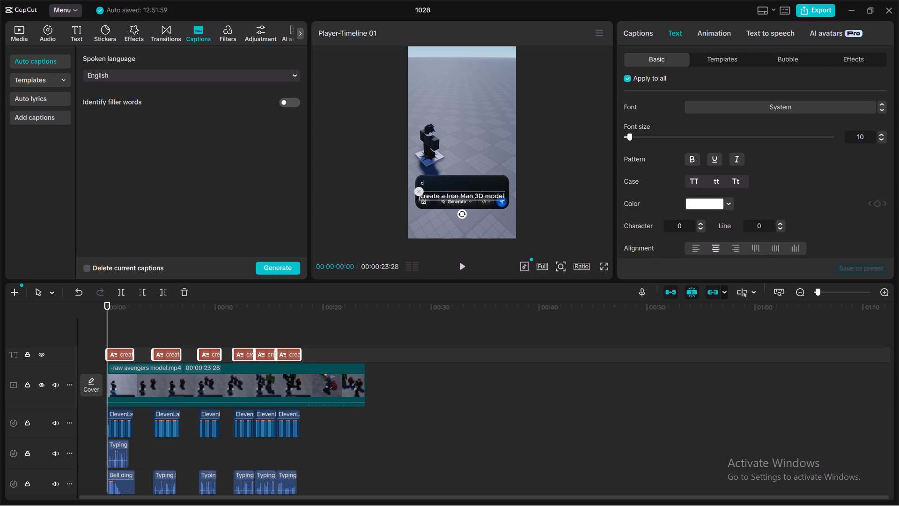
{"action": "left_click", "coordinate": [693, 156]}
Look through the Trending text templates again for a suitable caption style and try the Classic category.
{"action": "left_click", "coordinate": [725, 54]}
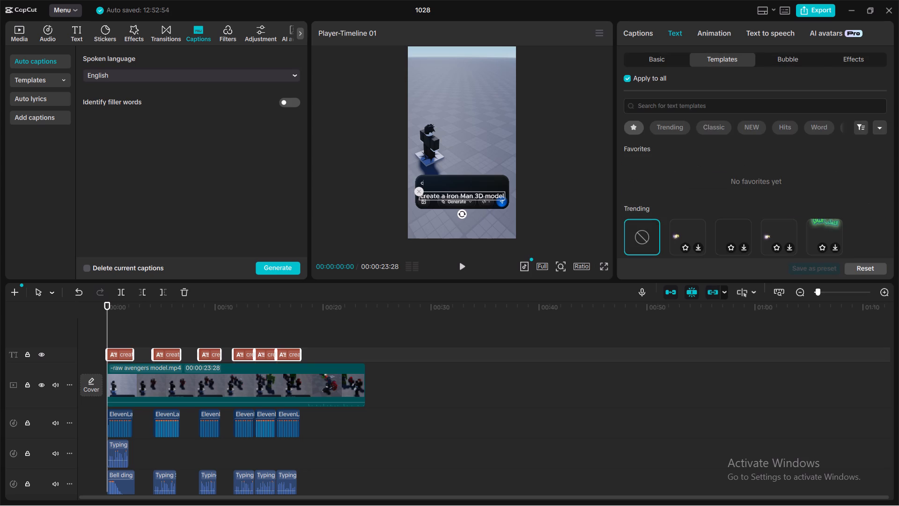
{"action": "scroll", "coordinate": [691, 164], "scroll_direction": "down", "scroll_amount": 2}
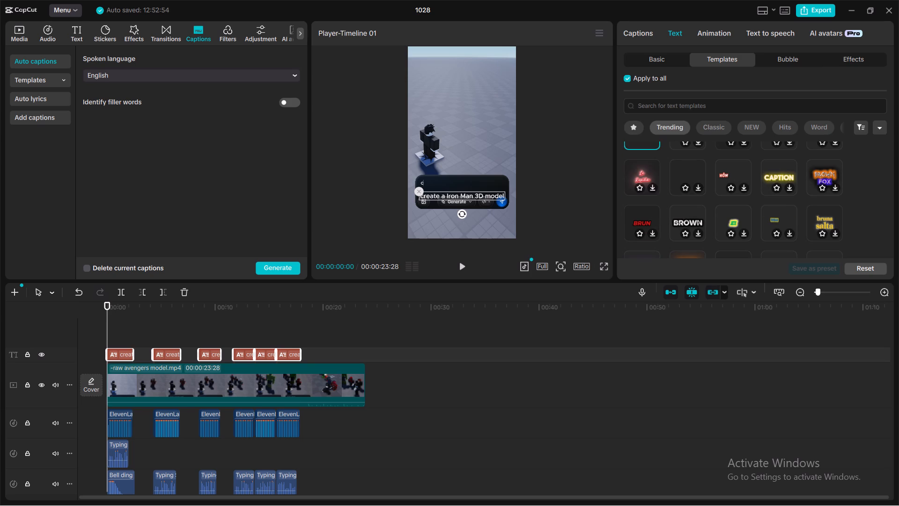
{"action": "scroll", "coordinate": [706, 172], "scroll_direction": "down", "scroll_amount": 1}
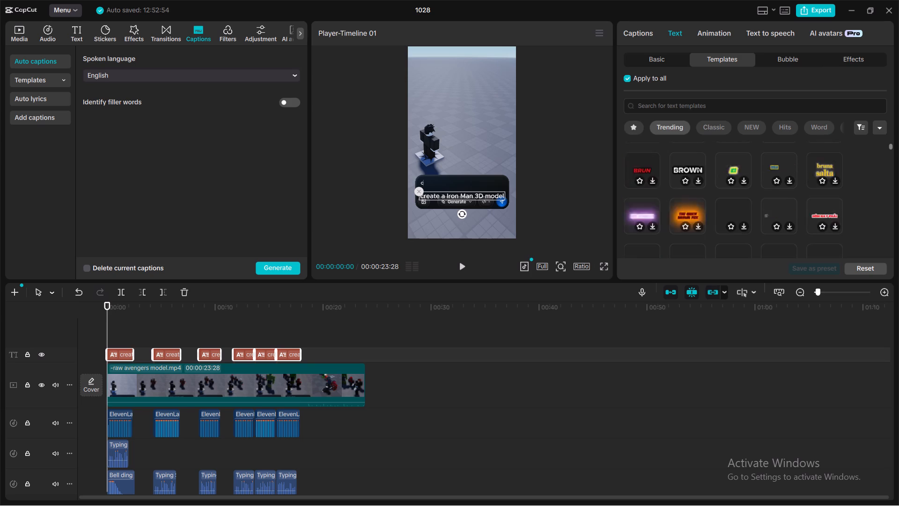
{"action": "scroll", "coordinate": [706, 172], "scroll_direction": "down", "scroll_amount": 11}
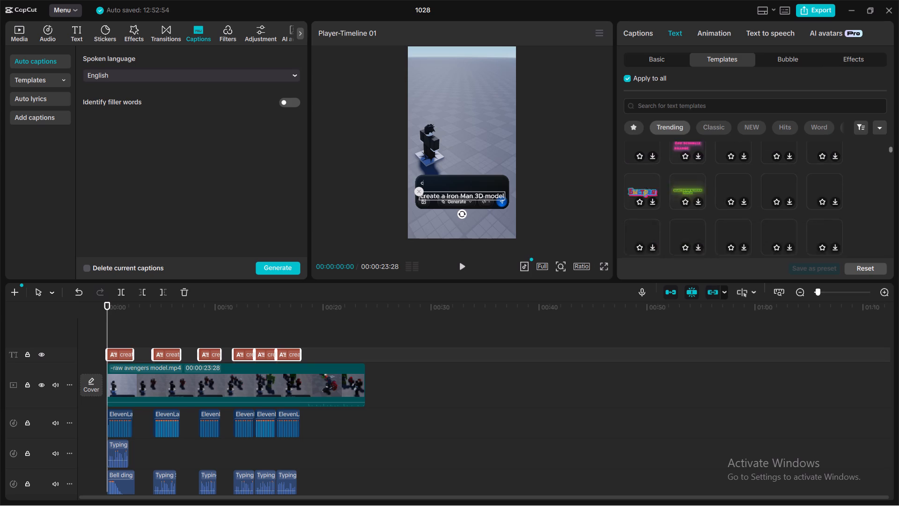
{"action": "scroll", "coordinate": [705, 173], "scroll_direction": "down", "scroll_amount": 11}
{"action": "scroll", "coordinate": [769, 192], "scroll_direction": "down", "scroll_amount": 4}
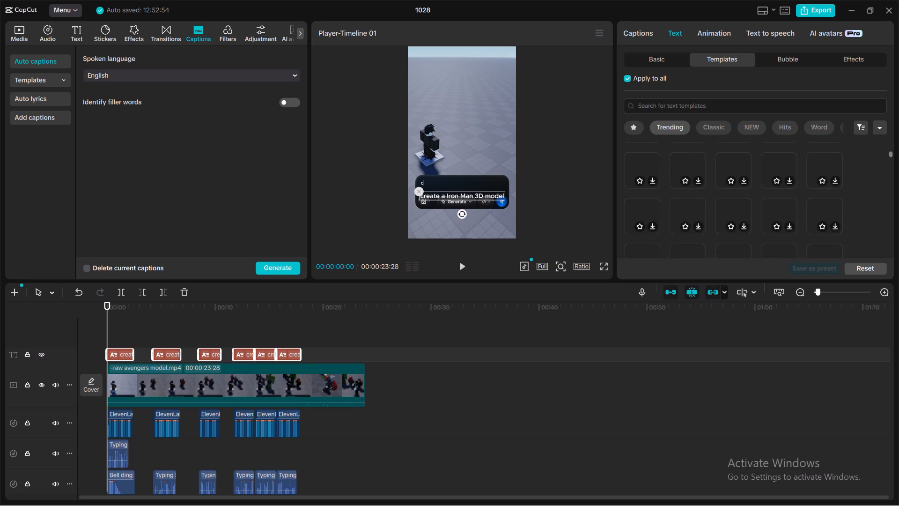
{"action": "scroll", "coordinate": [743, 189], "scroll_direction": "down", "scroll_amount": 8}
{"action": "scroll", "coordinate": [749, 179], "scroll_direction": "up", "scroll_amount": 14}
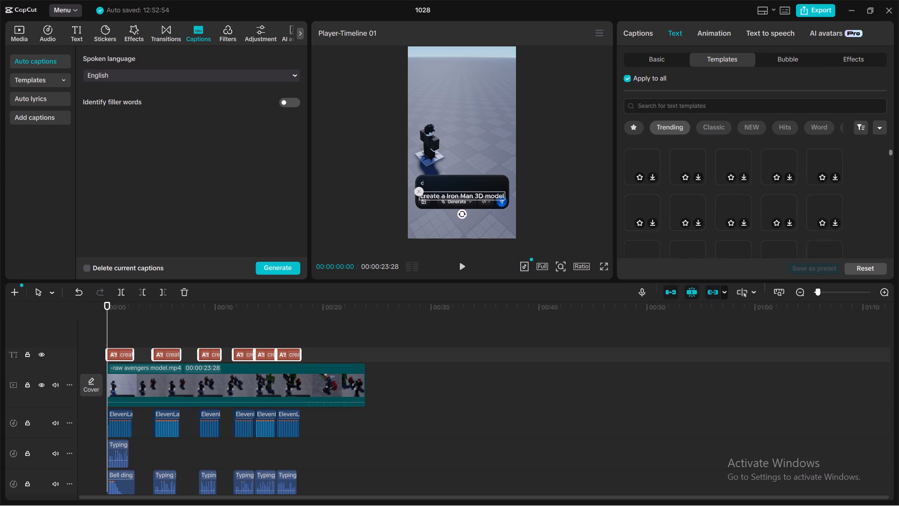
{"action": "left_click", "coordinate": [715, 126]}
{"action": "scroll", "coordinate": [731, 202], "scroll_direction": "up", "scroll_amount": 20}
{"action": "scroll", "coordinate": [731, 202], "scroll_direction": "up", "scroll_amount": 3}
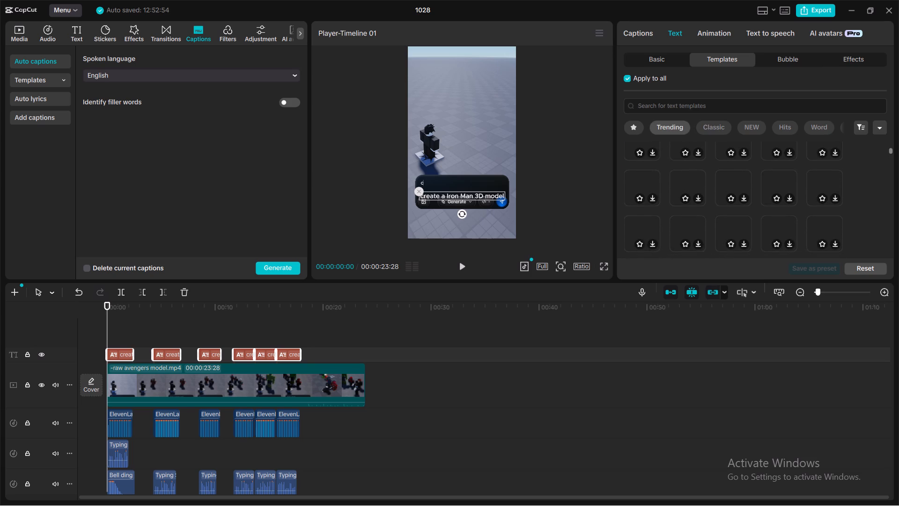
{"action": "scroll", "coordinate": [733, 166], "scroll_direction": "up", "scroll_amount": 11}
{"action": "scroll", "coordinate": [730, 173], "scroll_direction": "down", "scroll_amount": 3}
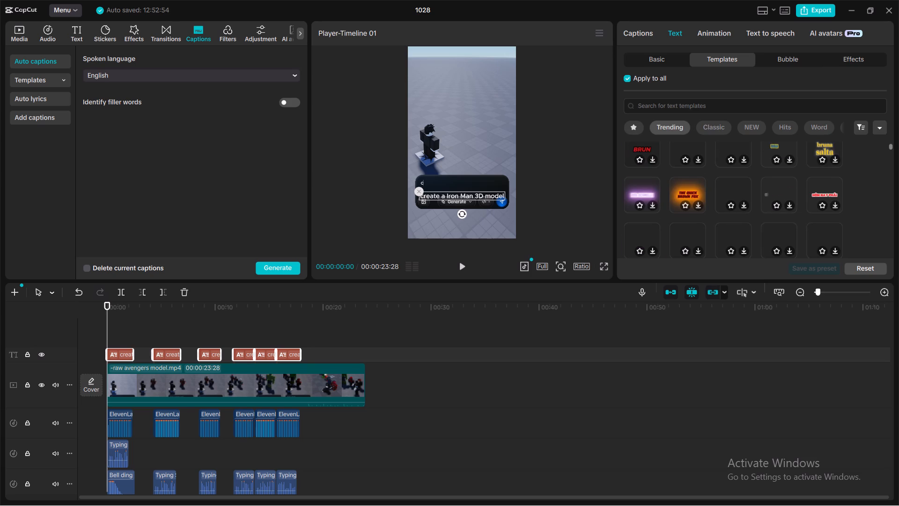
{"action": "scroll", "coordinate": [735, 200], "scroll_direction": "up", "scroll_amount": 2}
Search the text templates for "colourful".
{"action": "left_click", "coordinate": [715, 107]}
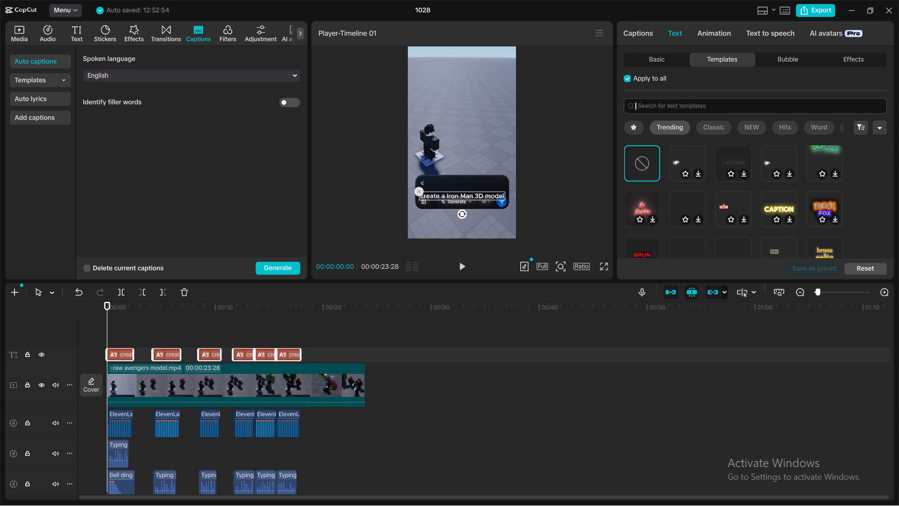
{"action": "type", "text": "co"}
{"action": "type", "text": "lo"}
{"action": "type", "text": "urful"}
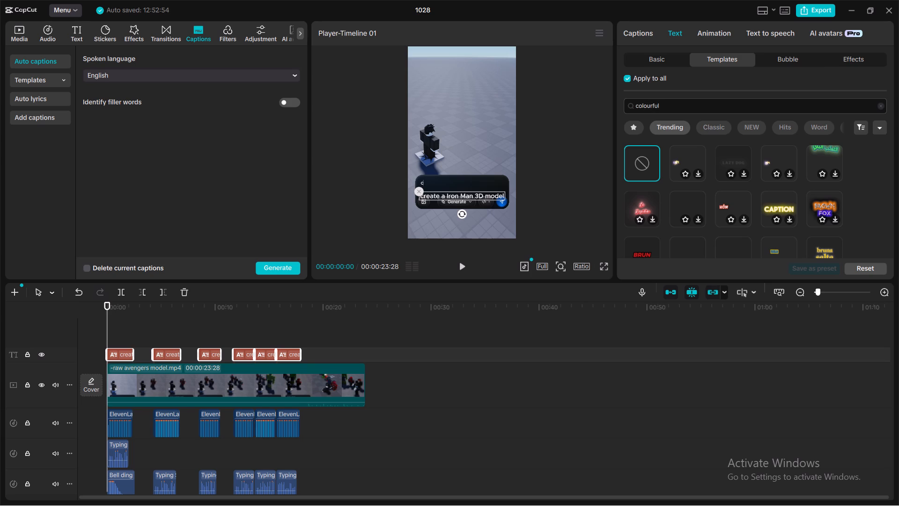
{"action": "key", "text": "Return"}
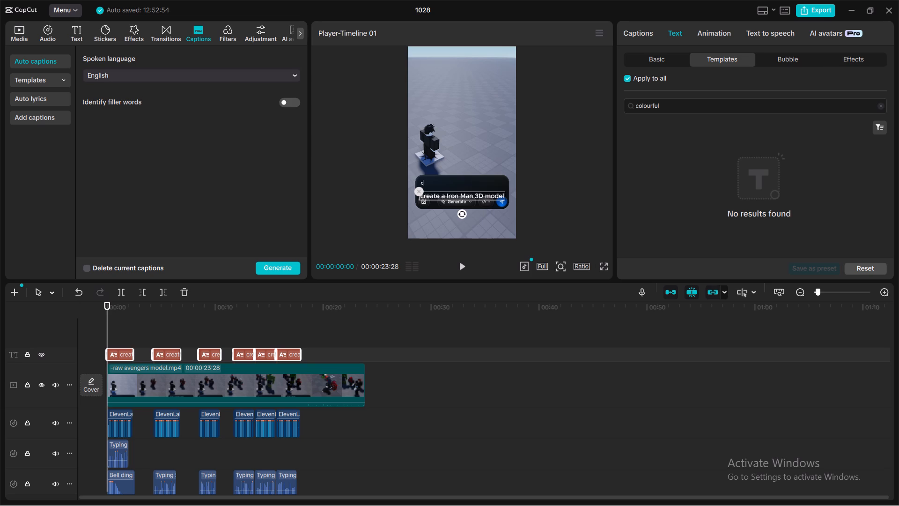
Delete all the selected auto-generated captions from the timeline.
{"action": "key", "text": "BackSpace"}
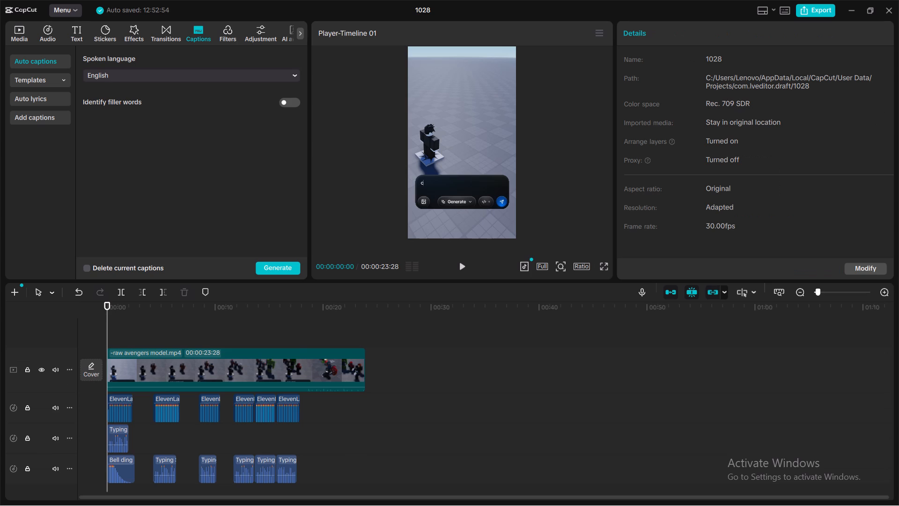
{"action": "key", "text": "BackSpace"}
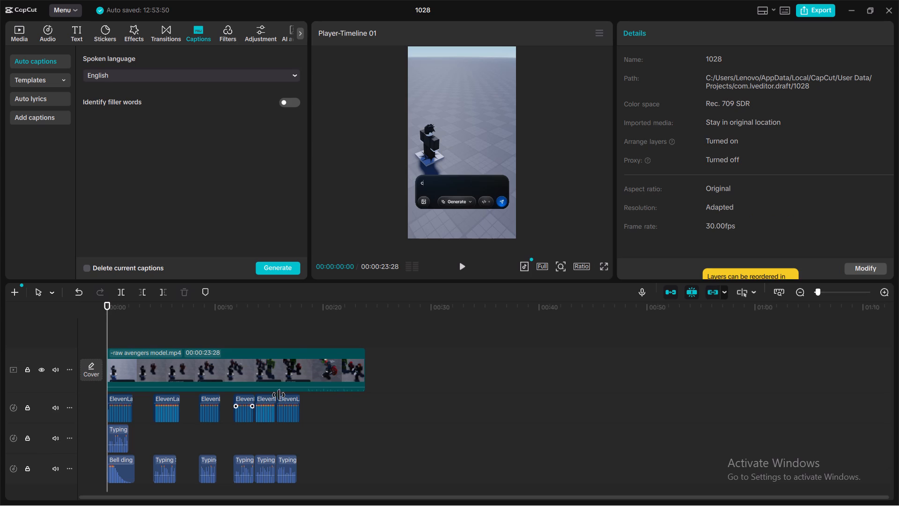
Play the first second of the video without captions and return the playhead to 00:00:00:00.
{"action": "scroll", "coordinate": [450, 402], "scroll_direction": "down", "scroll_amount": 2}
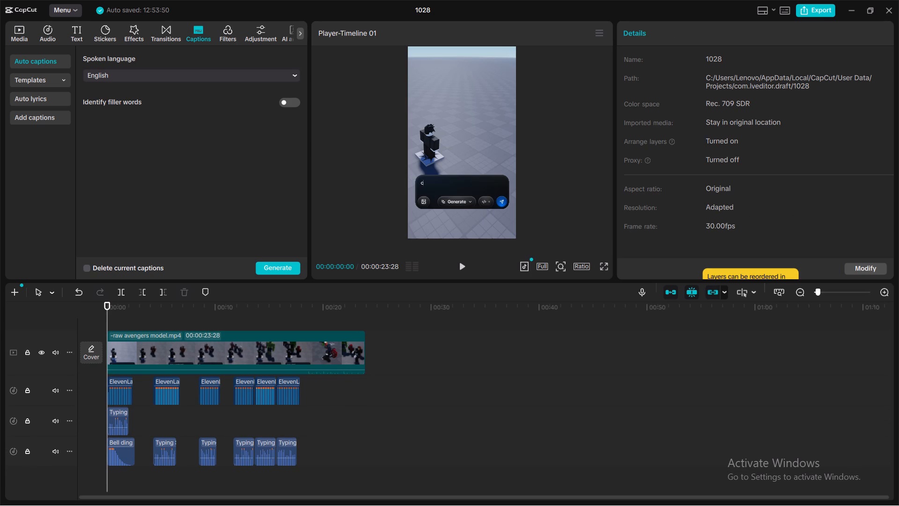
{"action": "left_click", "coordinate": [460, 266]}
{"action": "left_click", "coordinate": [461, 267]}
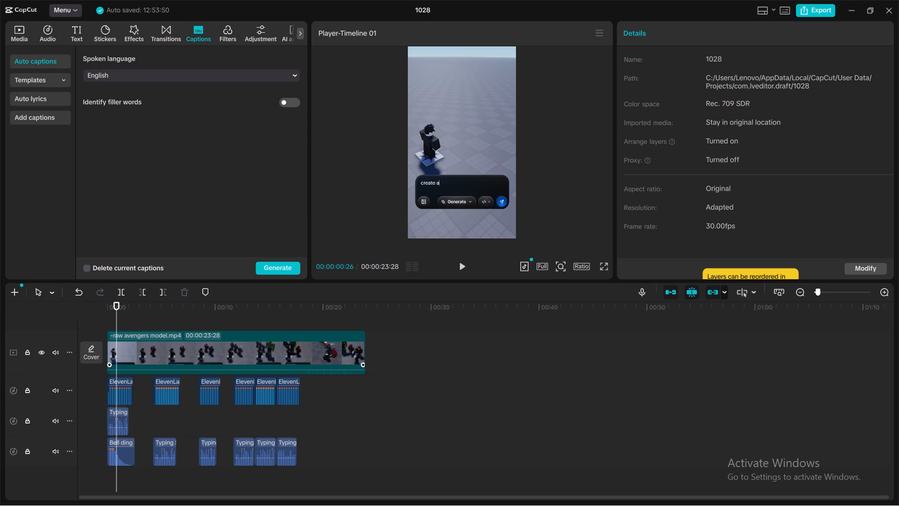
{"action": "left_click_drag", "start_coordinate": [116, 324], "coordinate": [103, 327]}
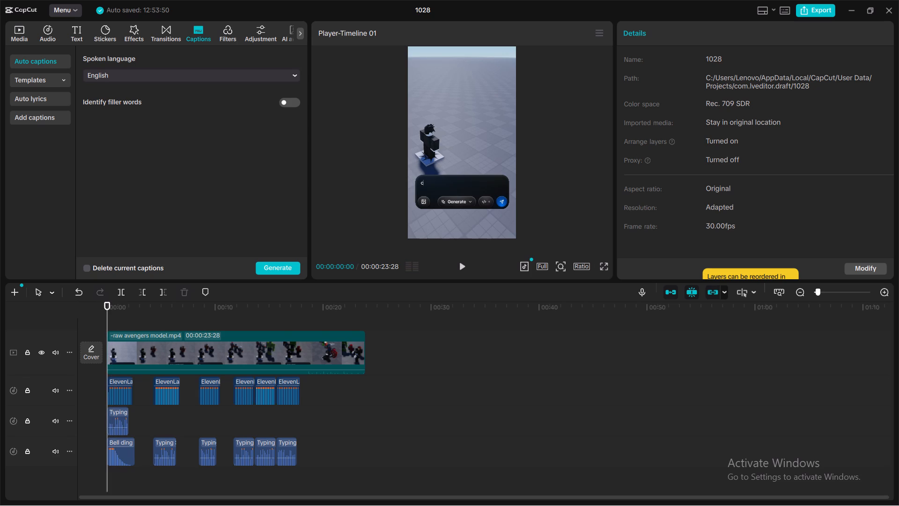
Generate auto captions for the timeline again with English as the spoken language.
{"action": "left_click", "coordinate": [197, 31]}
{"action": "left_click", "coordinate": [280, 267]}
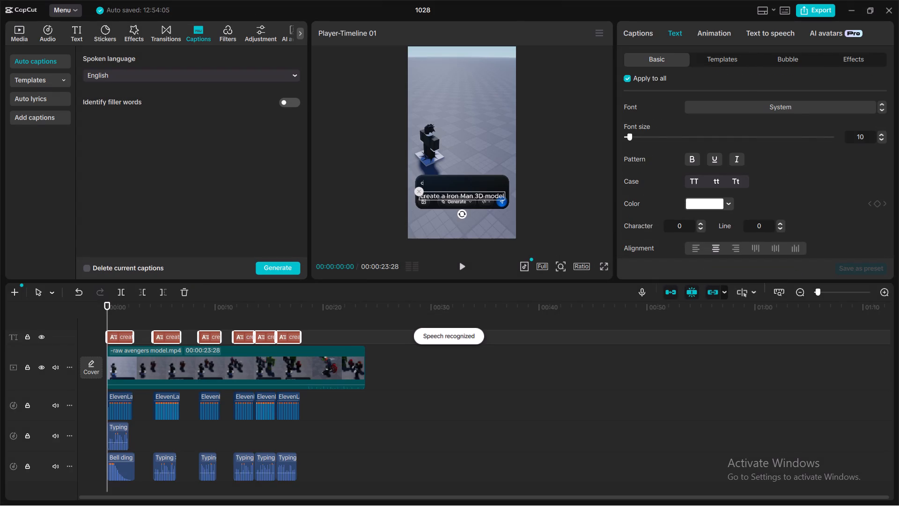
Browse the trending text templates for the regenerated captions, and search them using the recent term "colourful".
{"action": "left_click", "coordinate": [726, 59]}
{"action": "scroll", "coordinate": [709, 209], "scroll_direction": "down", "scroll_amount": 2}
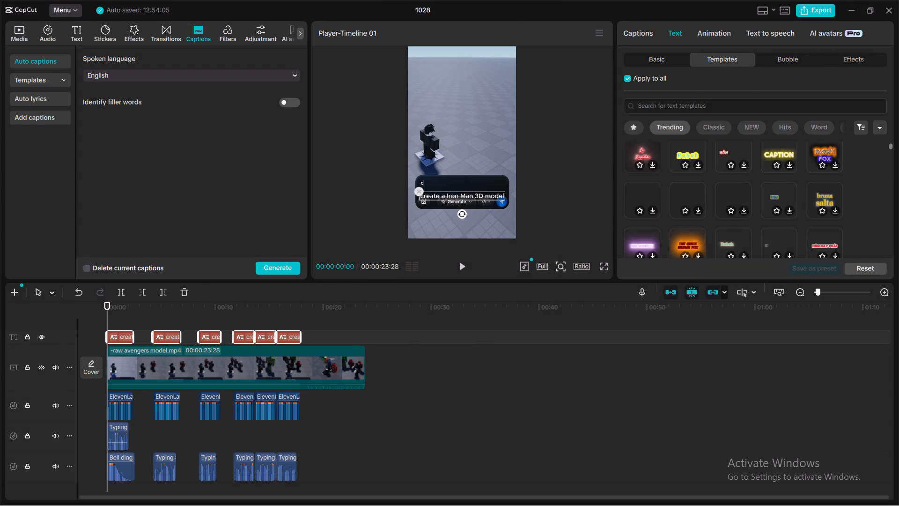
{"action": "scroll", "coordinate": [691, 219], "scroll_direction": "down", "scroll_amount": 1}
{"action": "scroll", "coordinate": [693, 221], "scroll_direction": "up", "scroll_amount": 2}
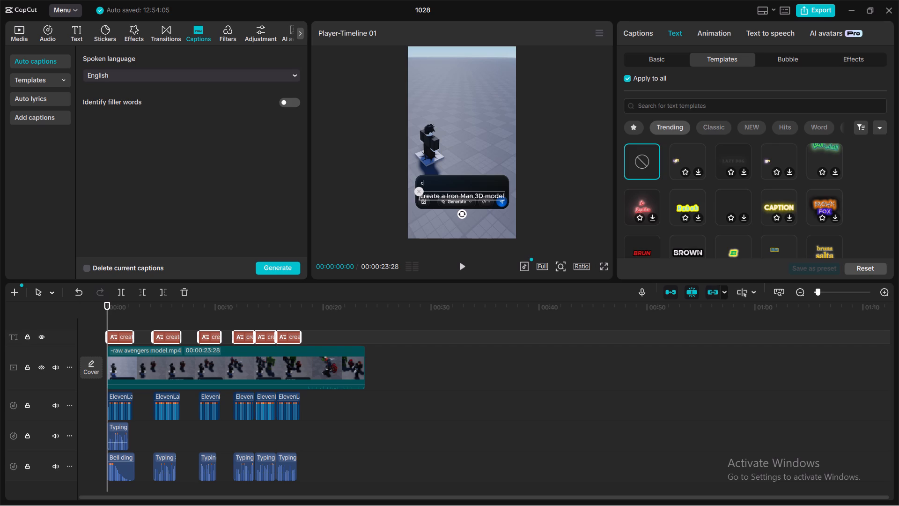
{"action": "scroll", "coordinate": [741, 207], "scroll_direction": "down", "scroll_amount": 1}
{"action": "left_click", "coordinate": [699, 103]}
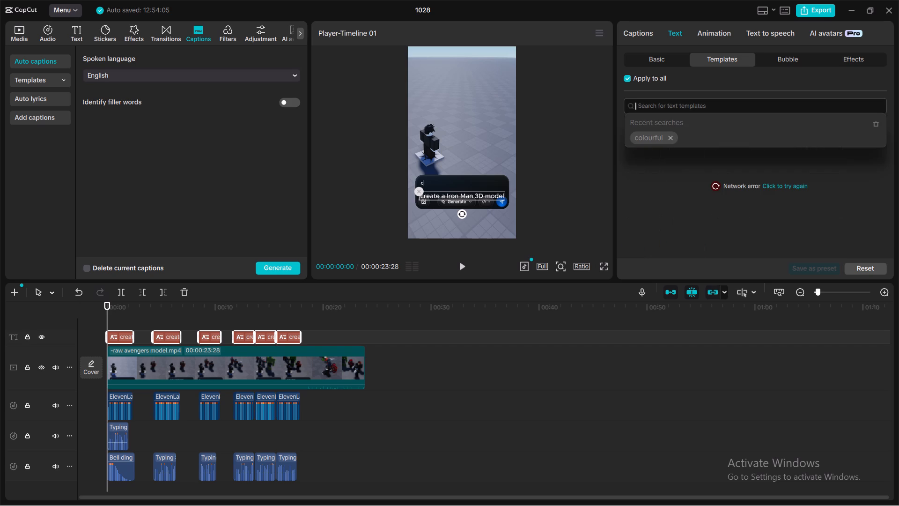
{"action": "left_click", "coordinate": [648, 137]}
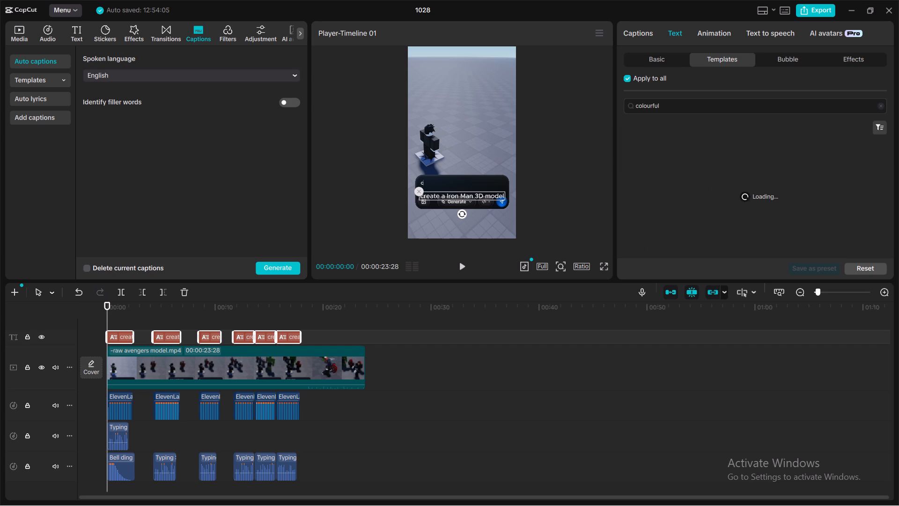
{"action": "left_click", "coordinate": [880, 128]}
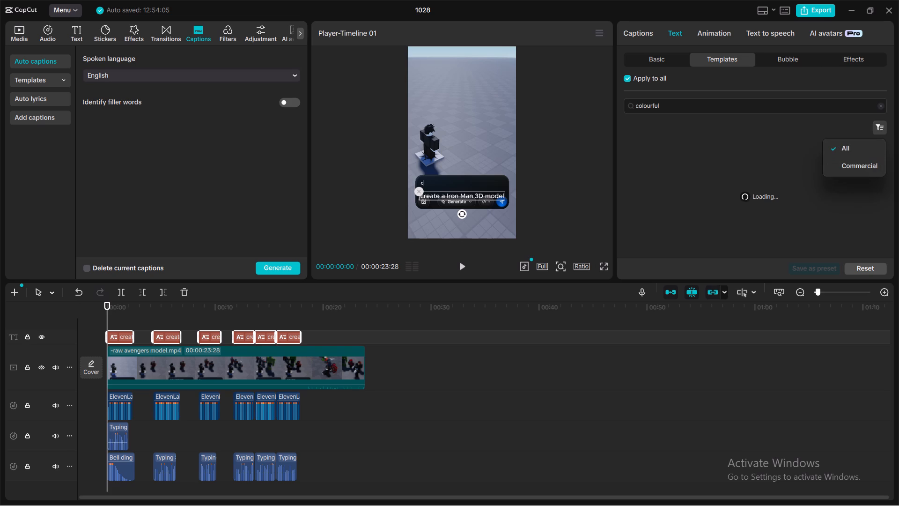
{"action": "left_click", "coordinate": [802, 152]}
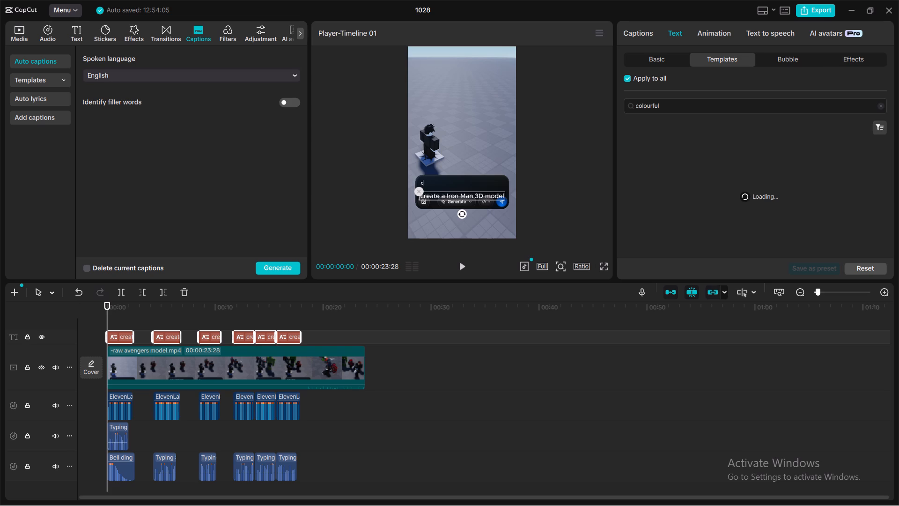
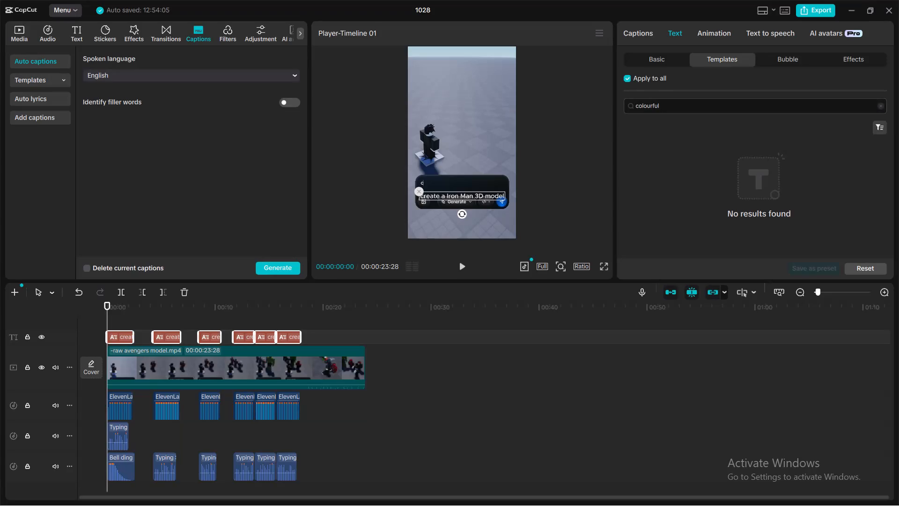
Clear the "colourful" term from the text template search and delete all the recent search history.
{"action": "key", "text": "BackSpace"}
{"action": "key", "text": "BackSpace"}
{"action": "key", "text": "BackSpace"}
{"action": "key", "text": "BackSpace"}
{"action": "key", "text": "BackSpace"}
{"action": "key", "text": "BackSpace"}
{"action": "key", "text": "BackSpace"}
{"action": "key", "text": "BackSpace"}
{"action": "key", "text": "BackSpace"}
{"action": "key", "text": "BackSpace"}
{"action": "key", "text": "BackSpace"}
{"action": "key", "text": "BackSpace"}
{"action": "key", "text": "BackSpace"}
{"action": "key", "text": "BackSpace"}
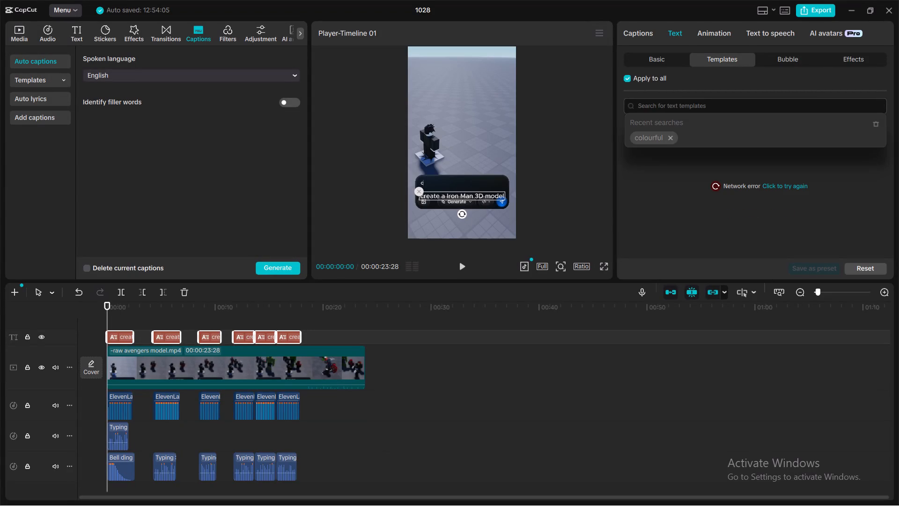
{"action": "left_click", "coordinate": [672, 134]}
{"action": "left_click", "coordinate": [877, 125]}
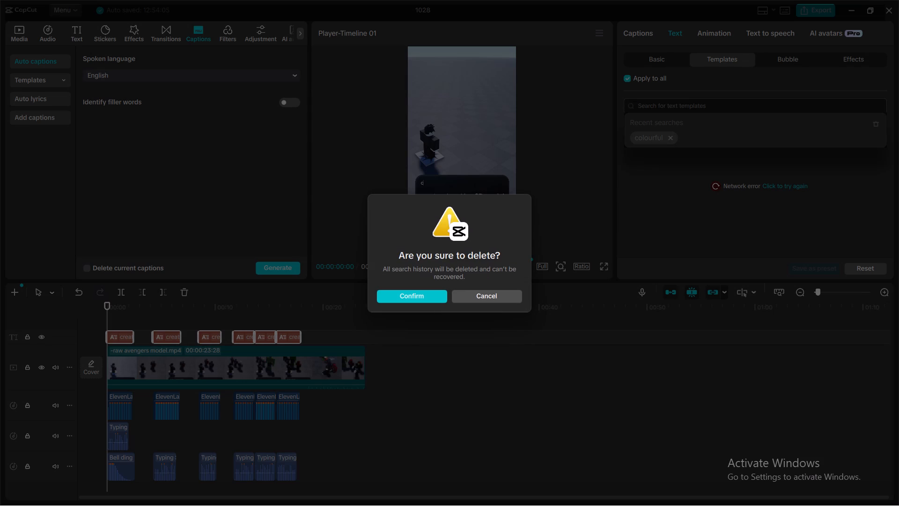
{"action": "left_click", "coordinate": [433, 298]}
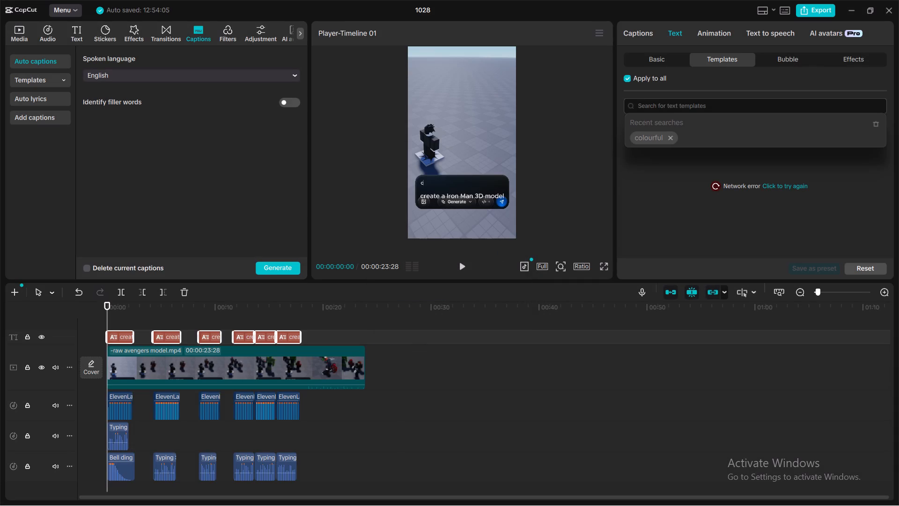
Reload the text template library with the search left empty.
{"action": "left_click", "coordinate": [662, 107]}
{"action": "left_click", "coordinate": [685, 166]}
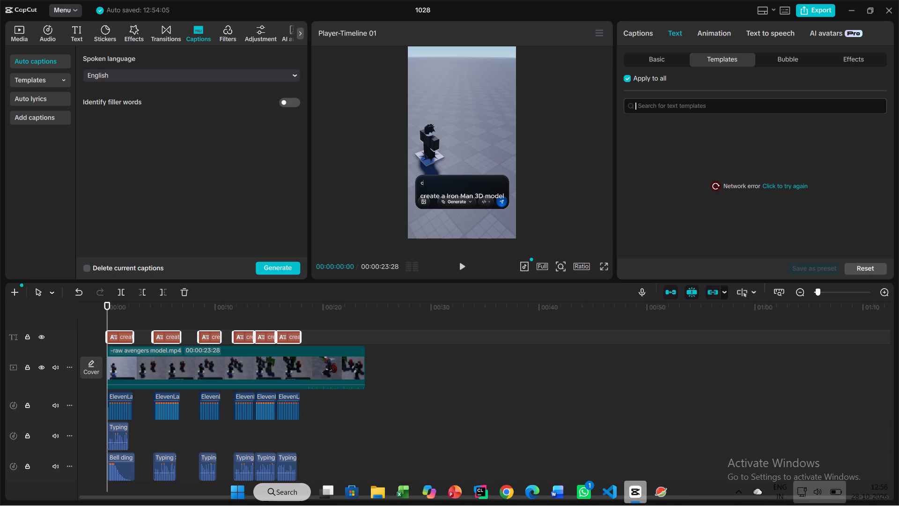
{"action": "left_click", "coordinate": [715, 187]}
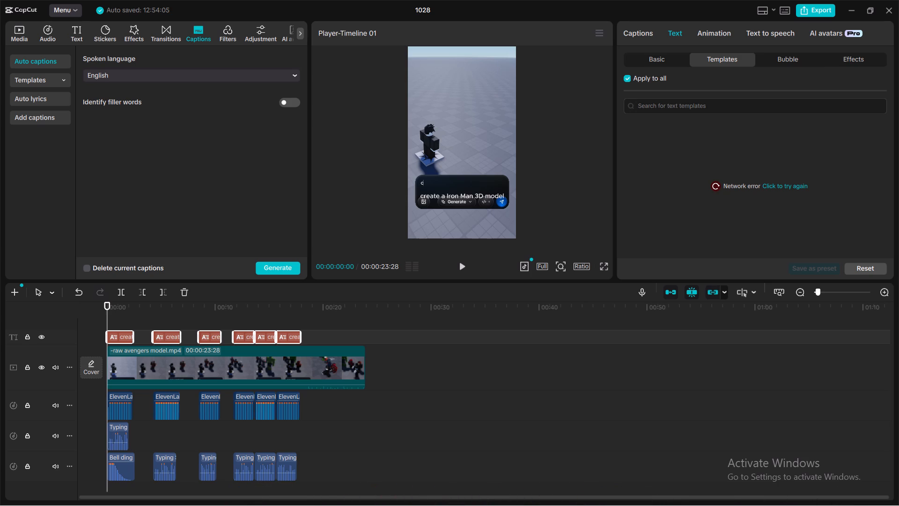
{"action": "double_click", "coordinate": [718, 185]}
{"action": "left_click", "coordinate": [775, 186]}
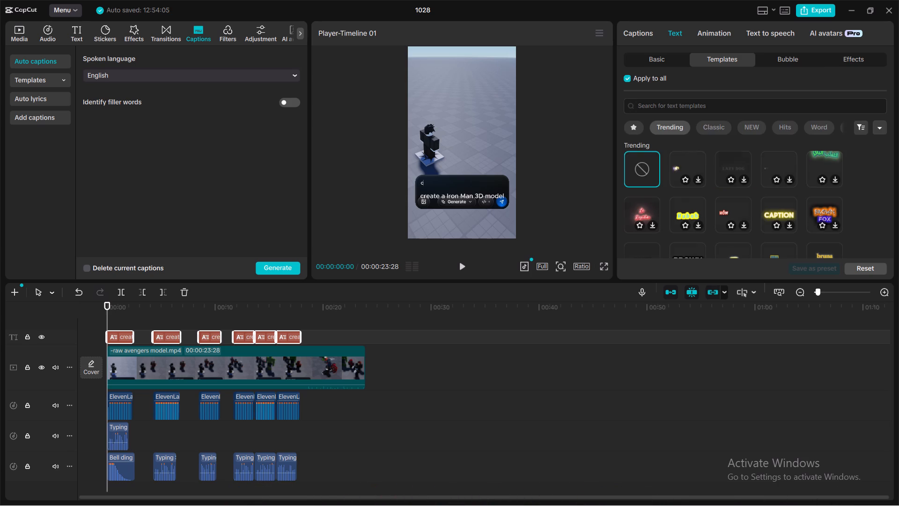
Apply the bold word-by-word "BROWN" text template from the Trending category to all the captions.
{"action": "scroll", "coordinate": [670, 199], "scroll_direction": "down", "scroll_amount": 2}
{"action": "scroll", "coordinate": [709, 188], "scroll_direction": "down", "scroll_amount": 1}
{"action": "scroll", "coordinate": [727, 192], "scroll_direction": "up", "scroll_amount": 2}
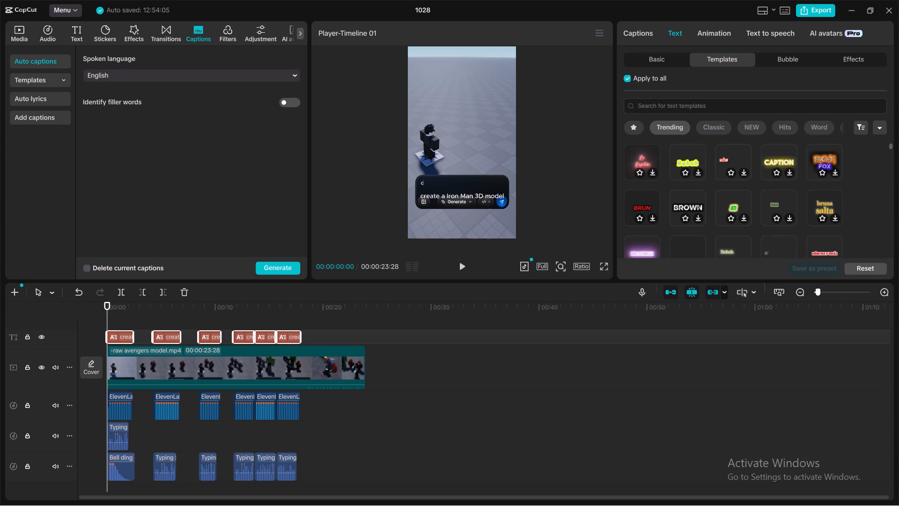
{"action": "scroll", "coordinate": [786, 186], "scroll_direction": "up", "scroll_amount": 1}
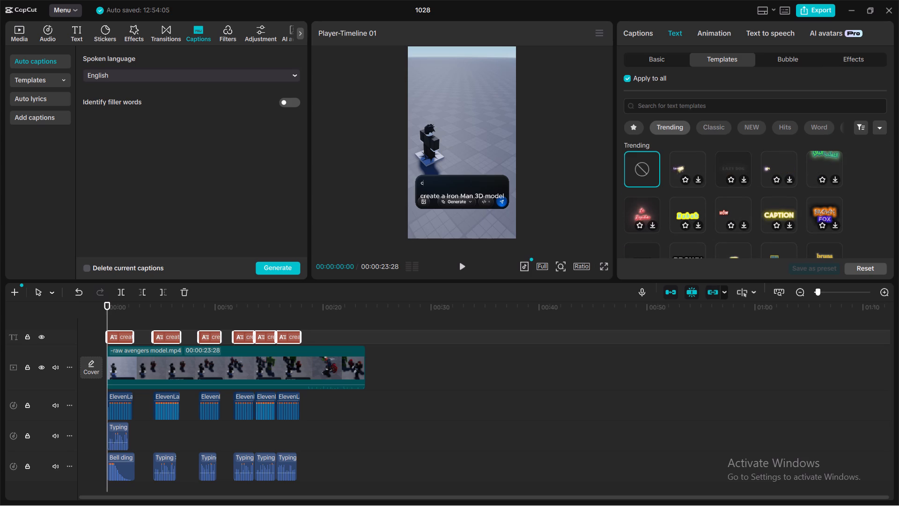
{"action": "scroll", "coordinate": [789, 172], "scroll_direction": "down", "scroll_amount": 1}
{"action": "scroll", "coordinate": [704, 179], "scroll_direction": "down", "scroll_amount": 2}
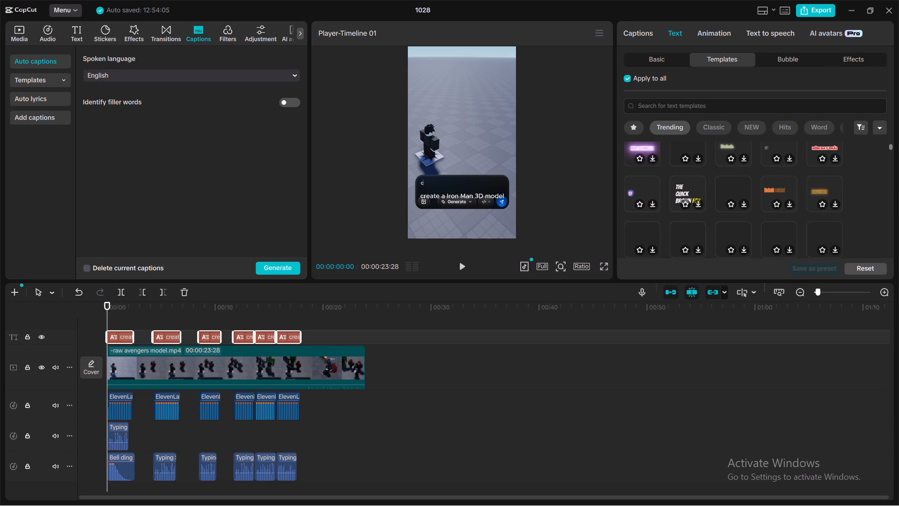
{"action": "scroll", "coordinate": [688, 191], "scroll_direction": "up", "scroll_amount": 1}
{"action": "scroll", "coordinate": [688, 191], "scroll_direction": "down", "scroll_amount": 1}
{"action": "scroll", "coordinate": [741, 191], "scroll_direction": "down", "scroll_amount": 1}
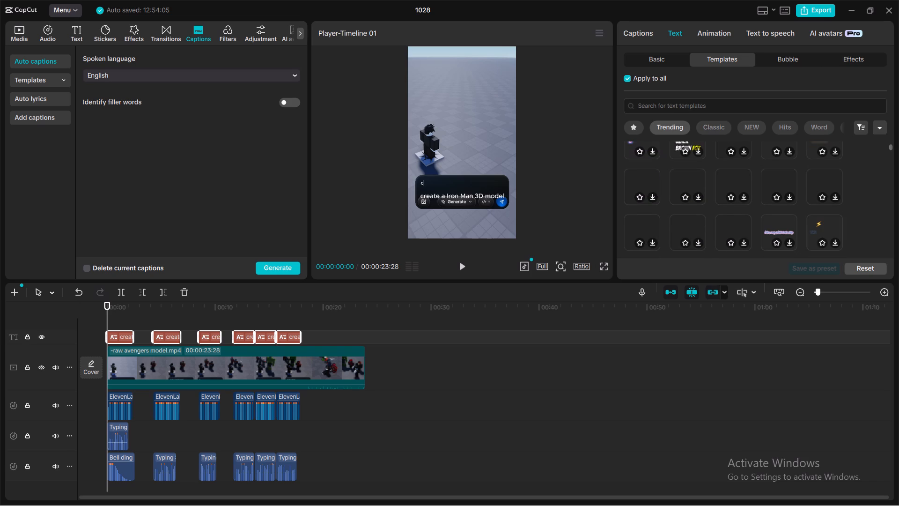
{"action": "scroll", "coordinate": [828, 177], "scroll_direction": "down", "scroll_amount": 5}
{"action": "scroll", "coordinate": [781, 185], "scroll_direction": "down", "scroll_amount": 2}
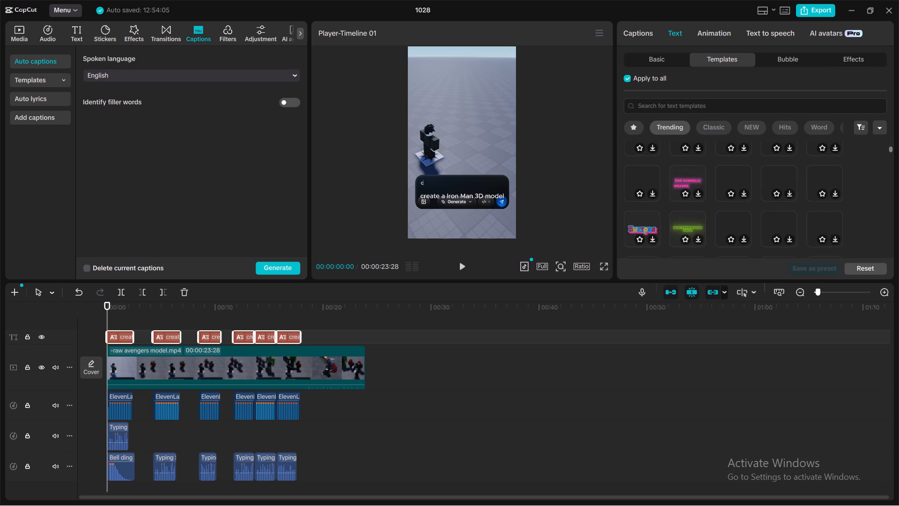
{"action": "scroll", "coordinate": [777, 186], "scroll_direction": "up", "scroll_amount": 2}
{"action": "scroll", "coordinate": [776, 186], "scroll_direction": "down", "scroll_amount": 6}
{"action": "scroll", "coordinate": [774, 182], "scroll_direction": "up", "scroll_amount": 8}
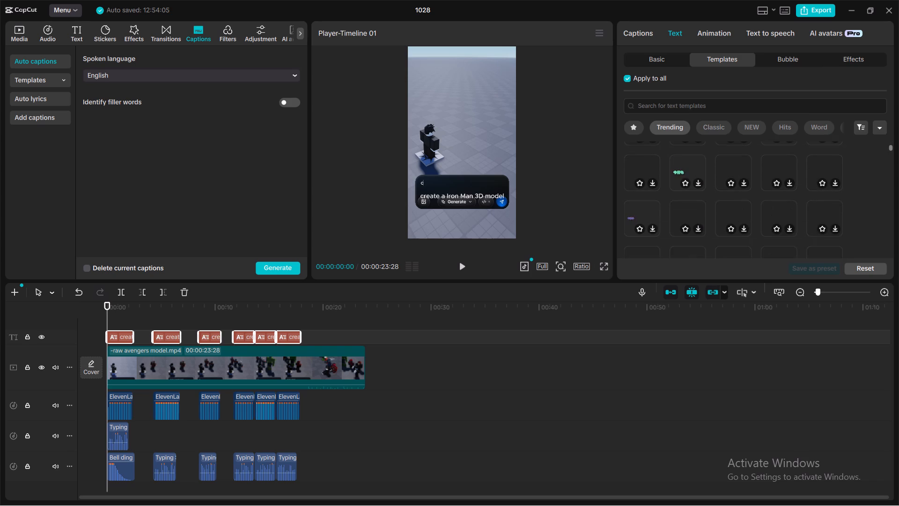
{"action": "scroll", "coordinate": [767, 186], "scroll_direction": "up", "scroll_amount": 7}
{"action": "scroll", "coordinate": [713, 199], "scroll_direction": "down", "scroll_amount": 3}
{"action": "scroll", "coordinate": [707, 201], "scroll_direction": "up", "scroll_amount": 2}
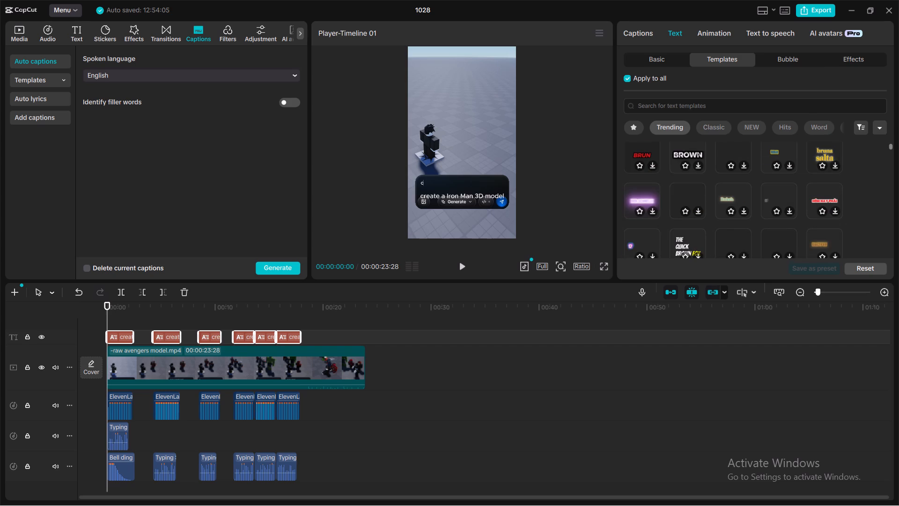
{"action": "scroll", "coordinate": [706, 201], "scroll_direction": "up", "scroll_amount": 1}
{"action": "scroll", "coordinate": [706, 201], "scroll_direction": "down", "scroll_amount": 2}
{"action": "scroll", "coordinate": [729, 201], "scroll_direction": "up", "scroll_amount": 1}
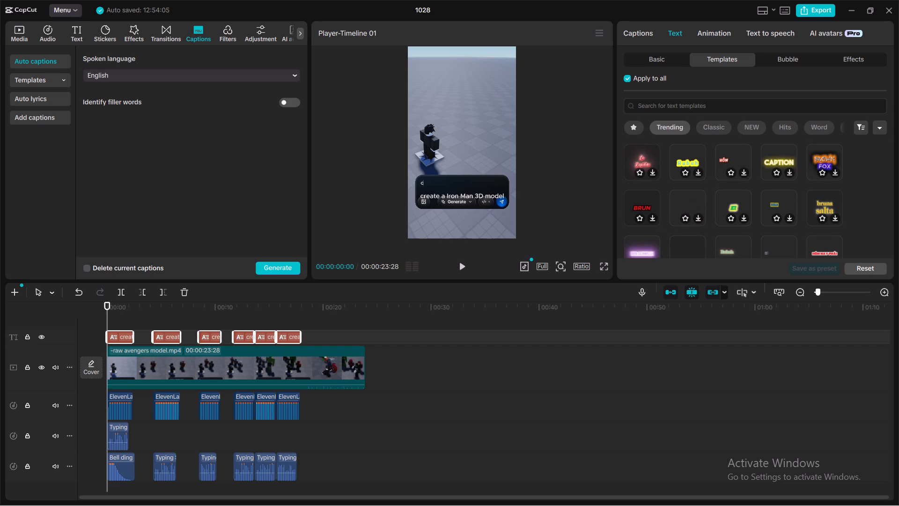
{"action": "left_click", "coordinate": [689, 202]}
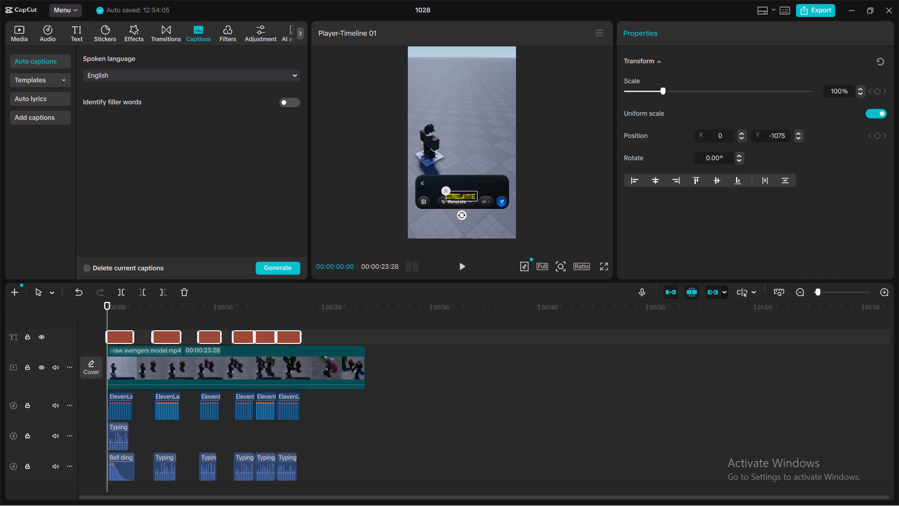
Move all the styled captions up to just above the prompt box, near the horizontal centre of the frame.
{"action": "left_click_drag", "start_coordinate": [466, 194], "coordinate": [465, 180]}
{"action": "left_click_drag", "start_coordinate": [465, 180], "coordinate": [464, 178]}
{"action": "left_click", "coordinate": [462, 196]}
{"action": "left_click", "coordinate": [462, 196]}
{"action": "left_click_drag", "start_coordinate": [463, 180], "coordinate": [468, 161]}
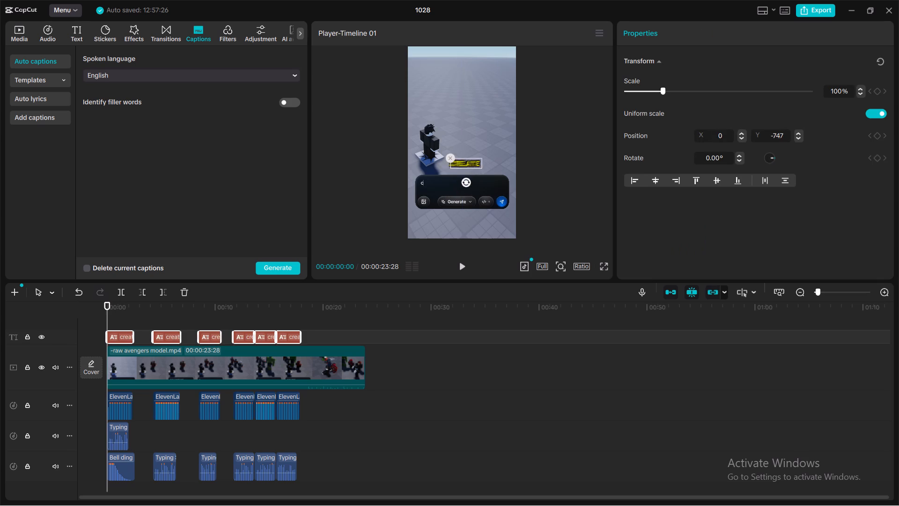
{"action": "left_click_drag", "start_coordinate": [468, 161], "coordinate": [463, 157]}
{"action": "left_click", "coordinate": [564, 182]}
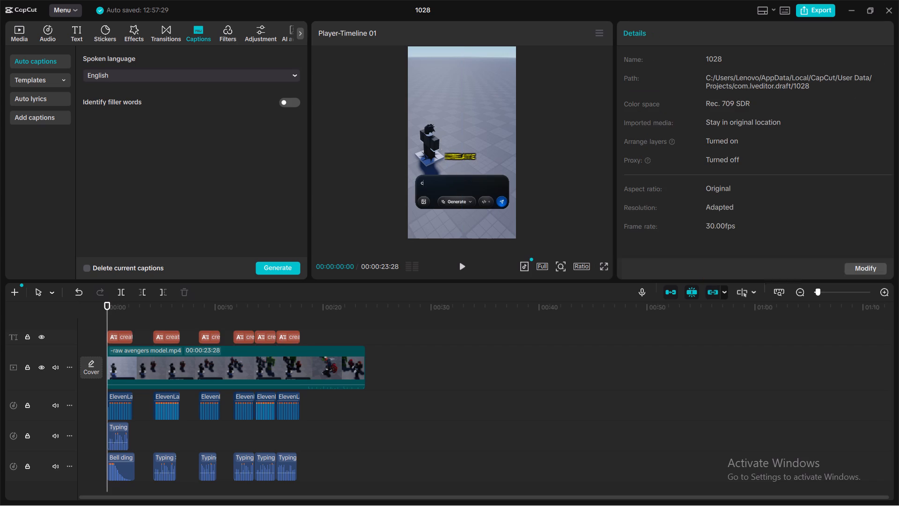
Play the whole video to review the styled captions, first in the preview and again in full screen.
{"action": "left_click", "coordinate": [460, 265]}
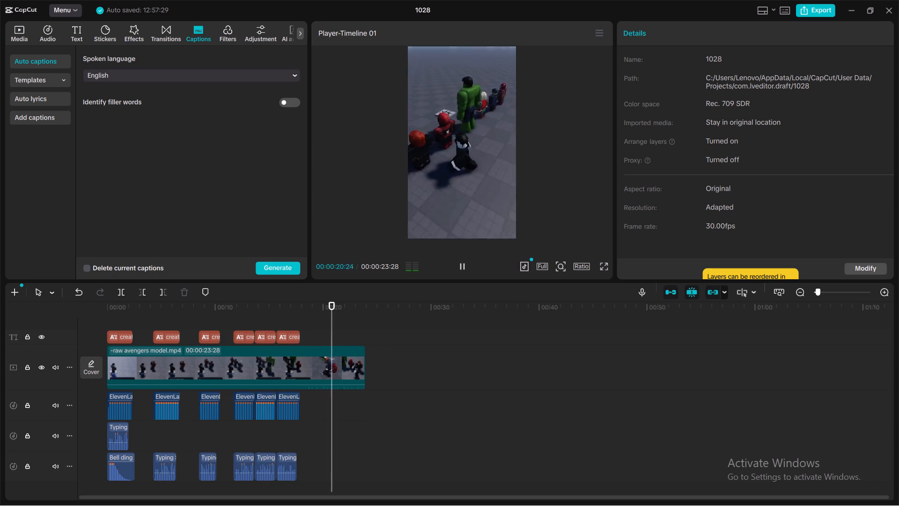
{"action": "left_click", "coordinate": [601, 268]}
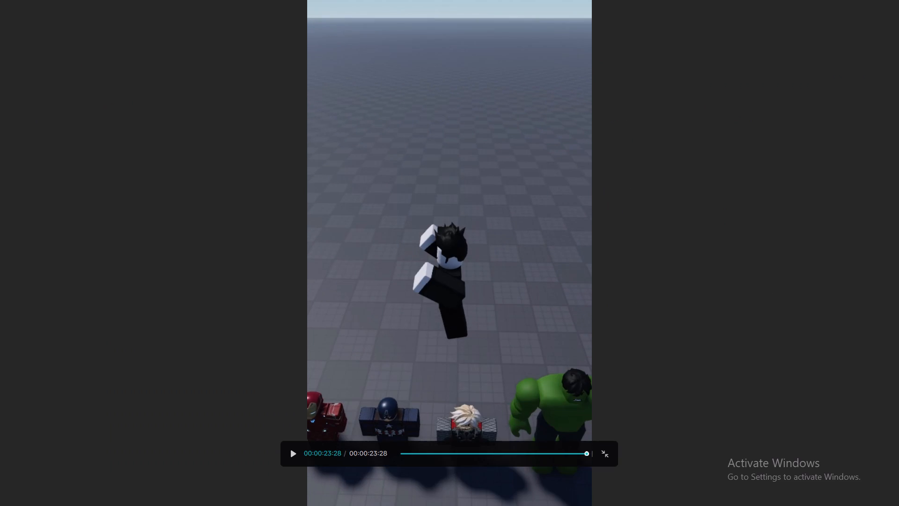
{"action": "left_click", "coordinate": [294, 454]}
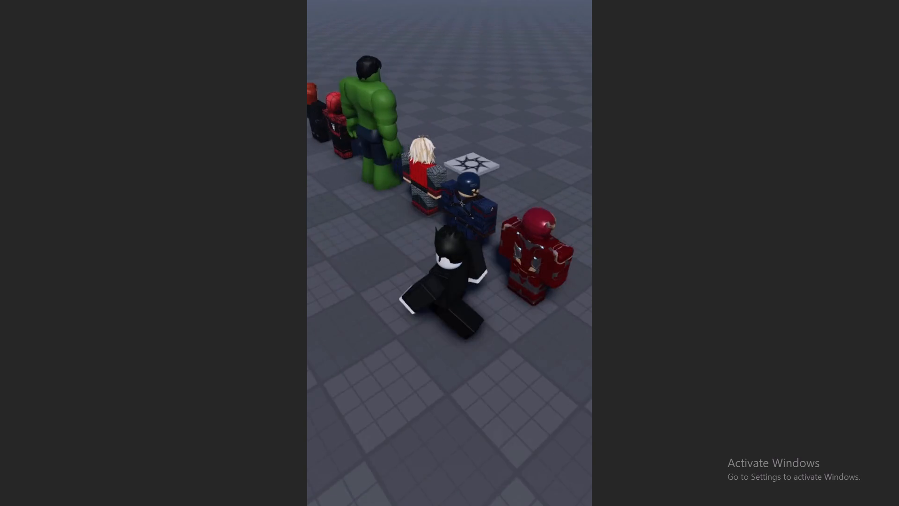
{"action": "left_click", "coordinate": [288, 344]}
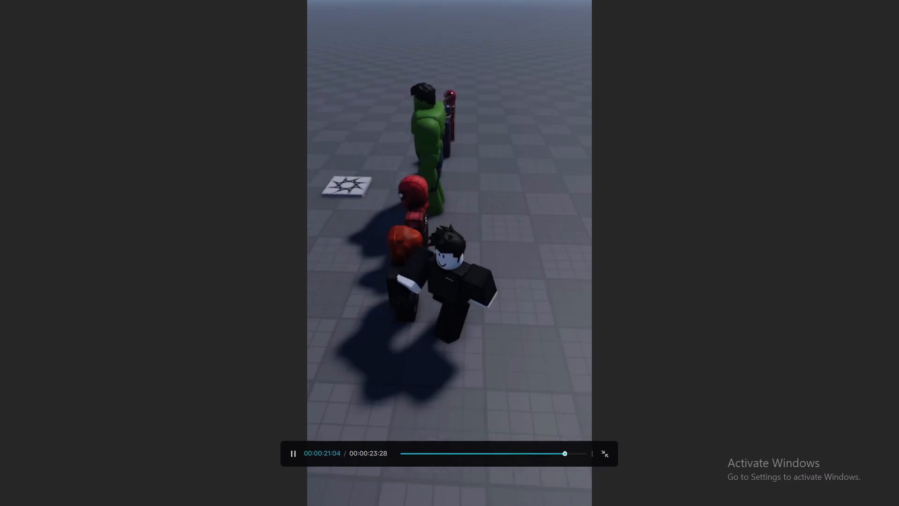
{"action": "left_click", "coordinate": [607, 453]}
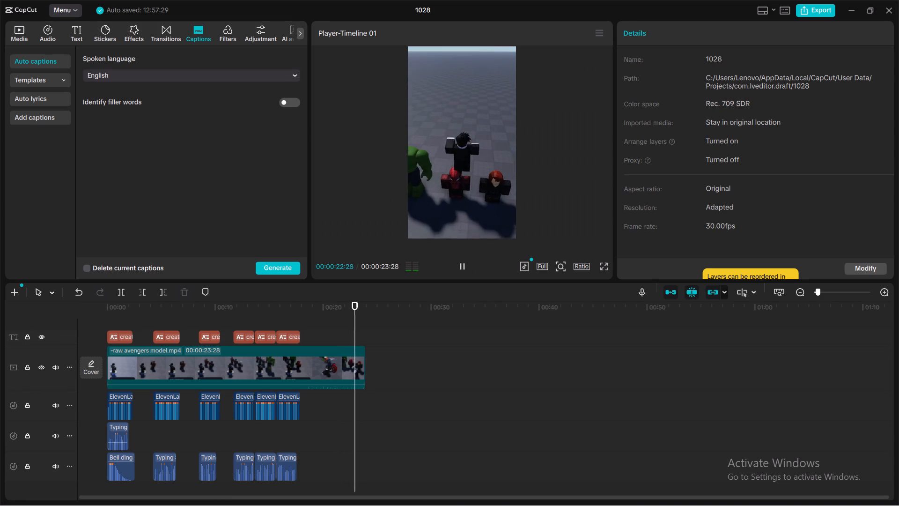
Return the playhead to 00:00:00:00 and review the first caption in full screen, pausing at 00:00:02:15.
{"action": "left_click_drag", "start_coordinate": [366, 325], "coordinate": [338, 325]}
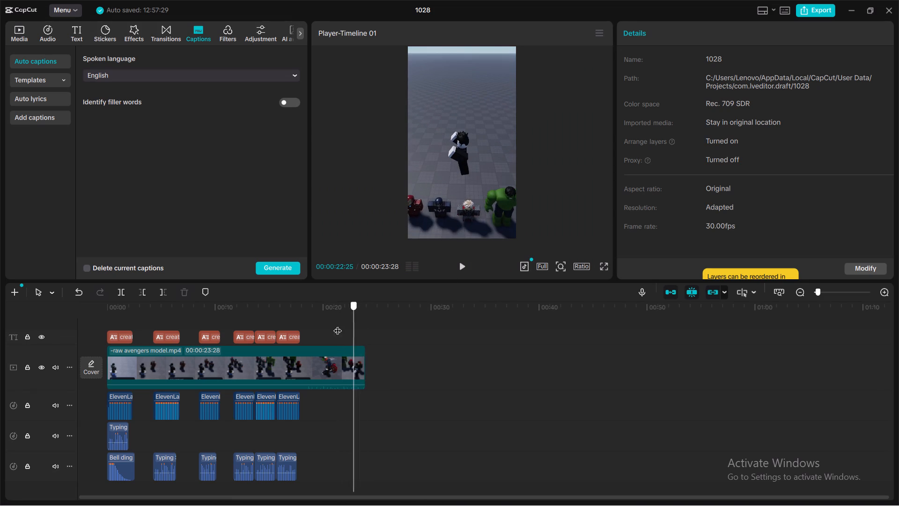
{"action": "left_click_drag", "start_coordinate": [338, 325], "coordinate": [316, 348]}
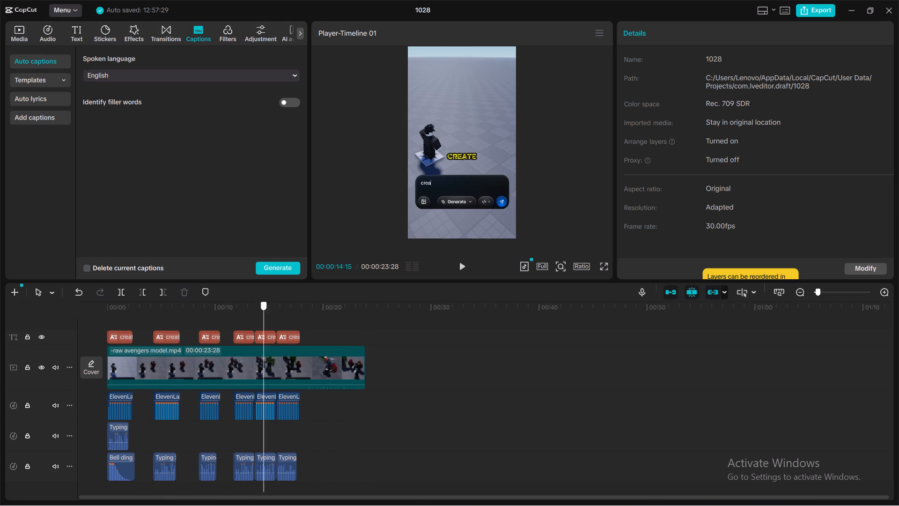
{"action": "left_click_drag", "start_coordinate": [316, 348], "coordinate": [0, 350]}
{"action": "left_click", "coordinate": [136, 371]}
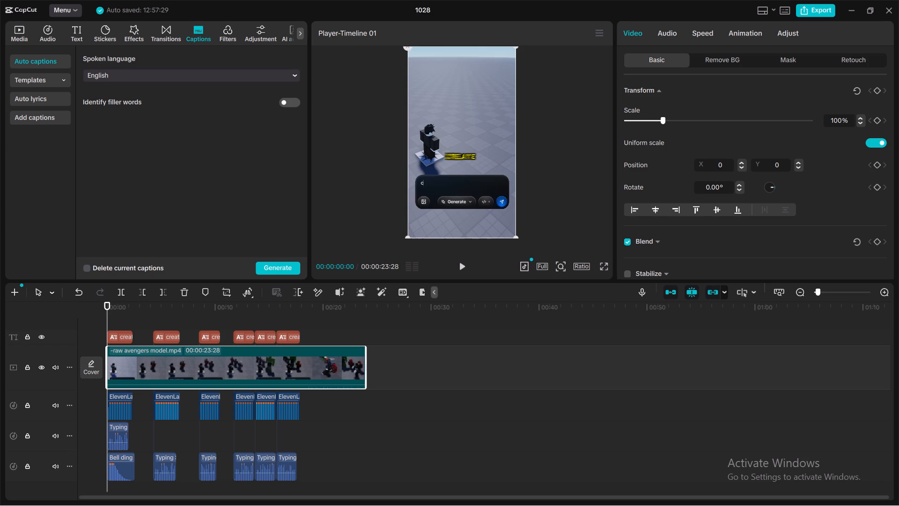
{"action": "left_click", "coordinate": [605, 271]}
{"action": "left_click", "coordinate": [600, 267]}
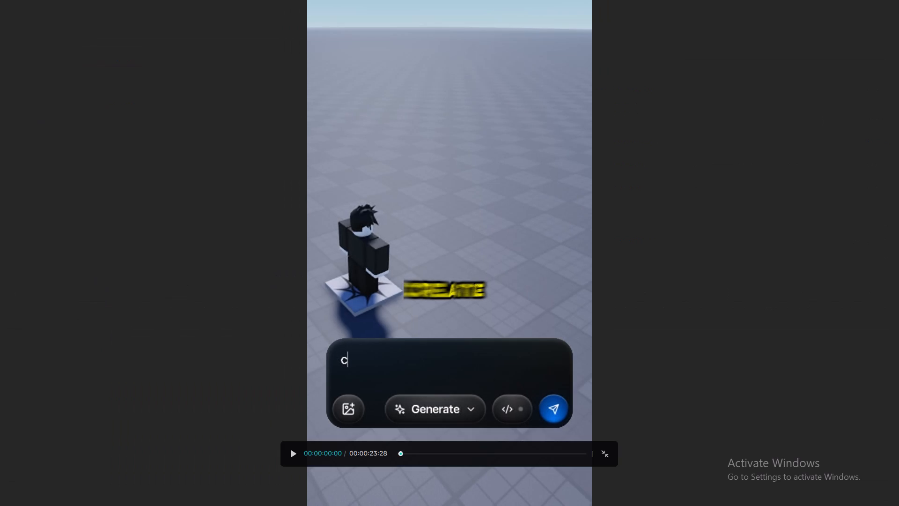
{"action": "left_click", "coordinate": [294, 451]}
{"action": "left_click", "coordinate": [293, 452]}
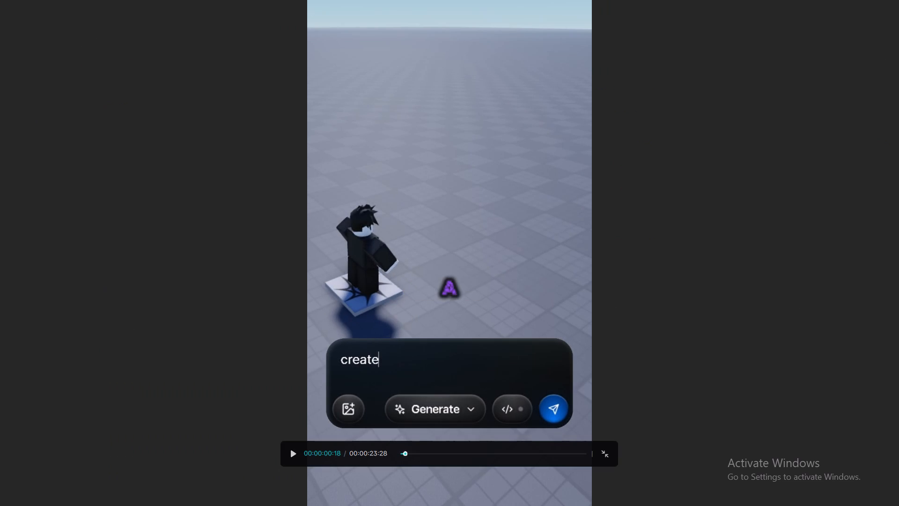
{"action": "left_click", "coordinate": [294, 451]}
{"action": "triple_click", "coordinate": [294, 450]}
{"action": "left_click", "coordinate": [294, 449]}
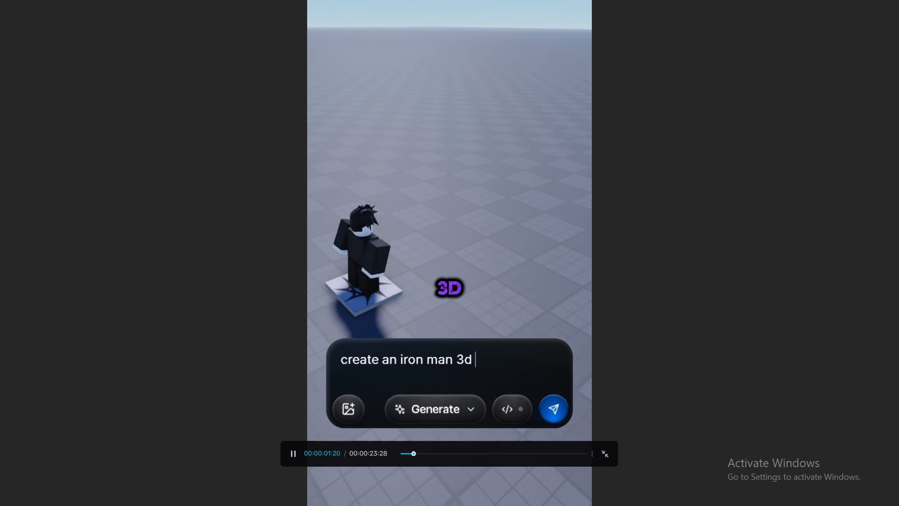
{"action": "left_click", "coordinate": [290, 451]}
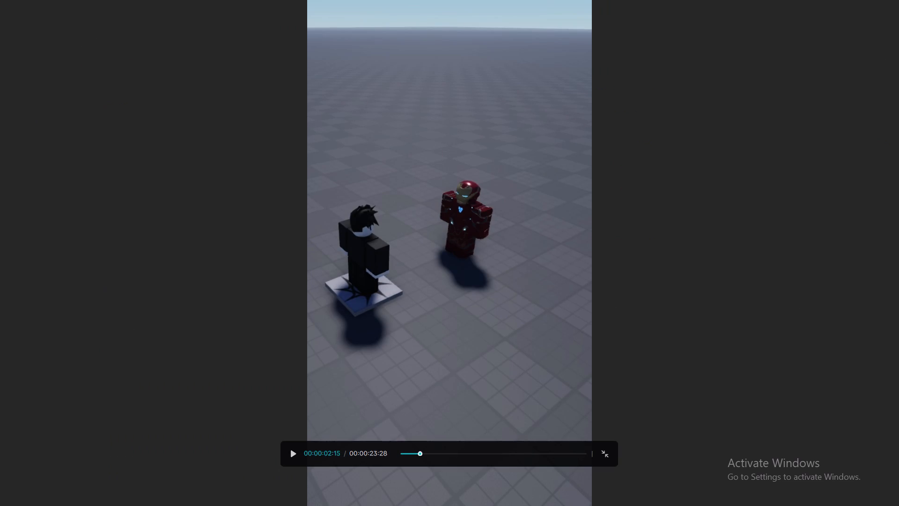
{"action": "left_click", "coordinate": [601, 452]}
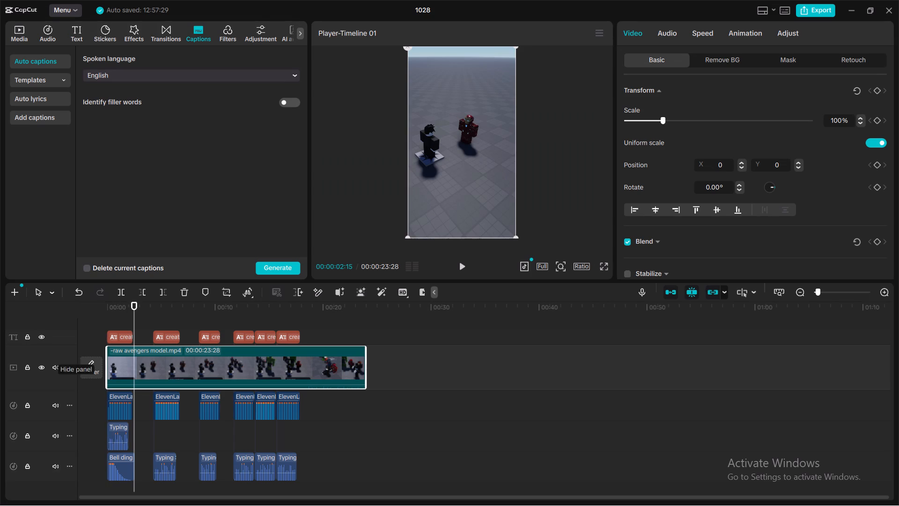
Return the playhead to 00:00:00:00 and search the transitions library for "pull in".
{"action": "left_click_drag", "start_coordinate": [133, 317], "coordinate": [80, 321]}
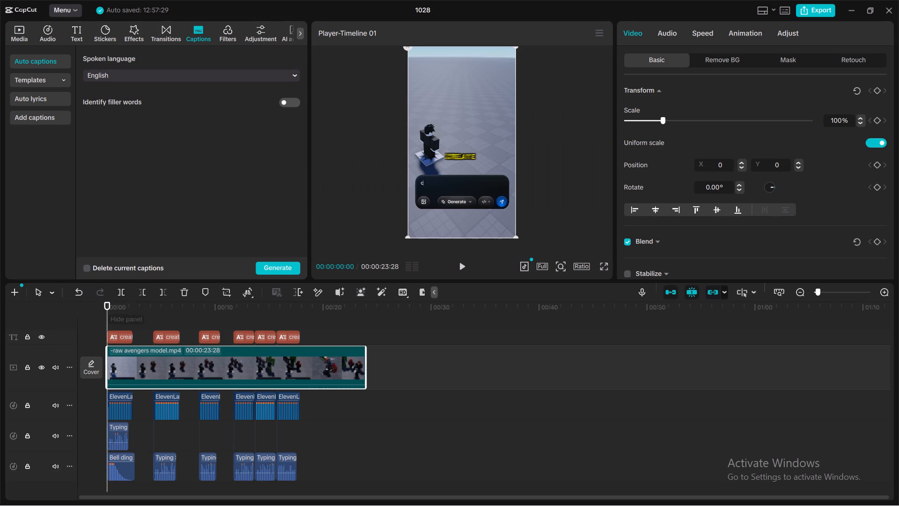
{"action": "left_click", "coordinate": [337, 191]}
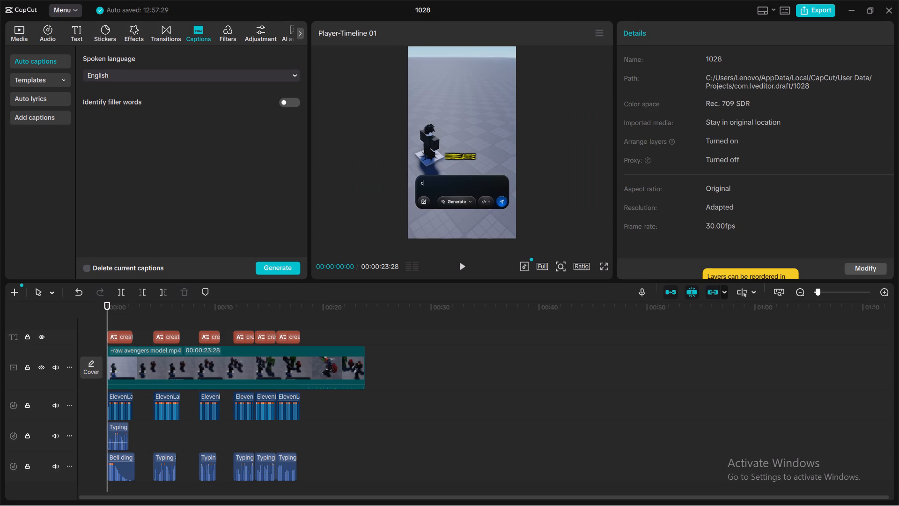
{"action": "left_click", "coordinate": [166, 27]}
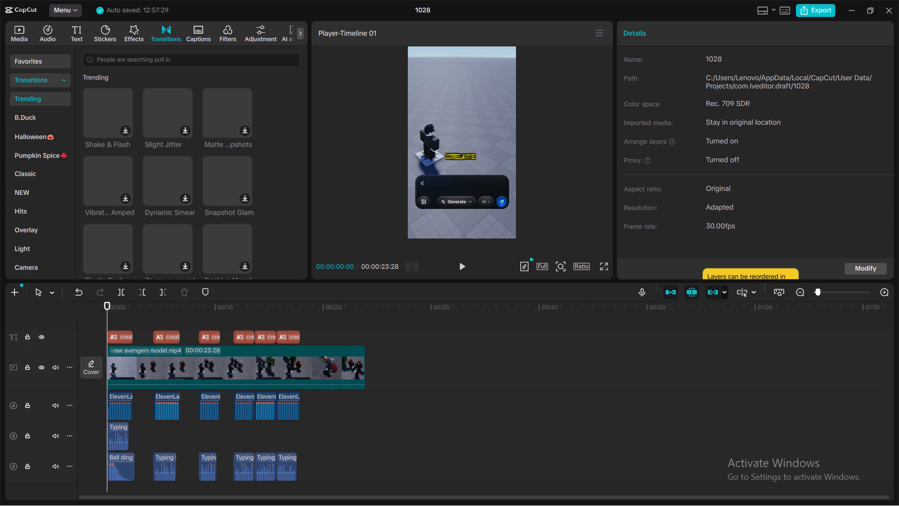
{"action": "left_click", "coordinate": [165, 61]}
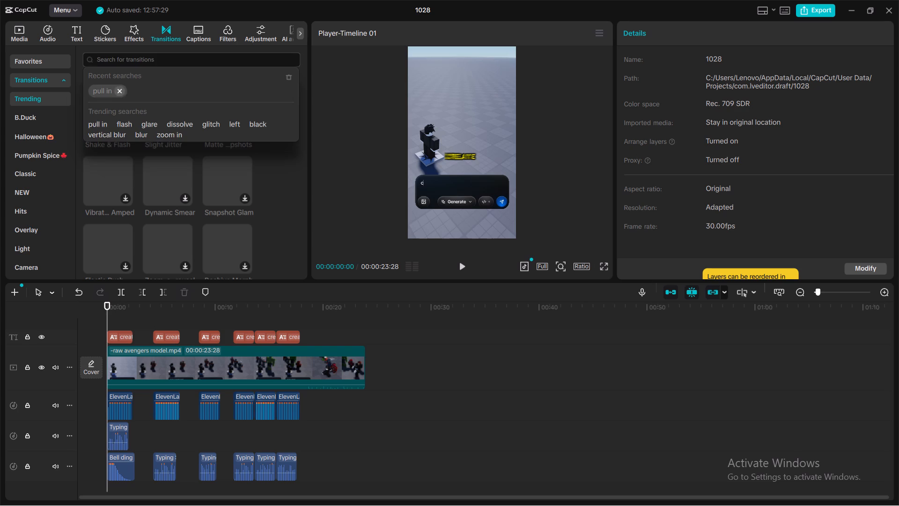
{"action": "left_click", "coordinate": [103, 92]}
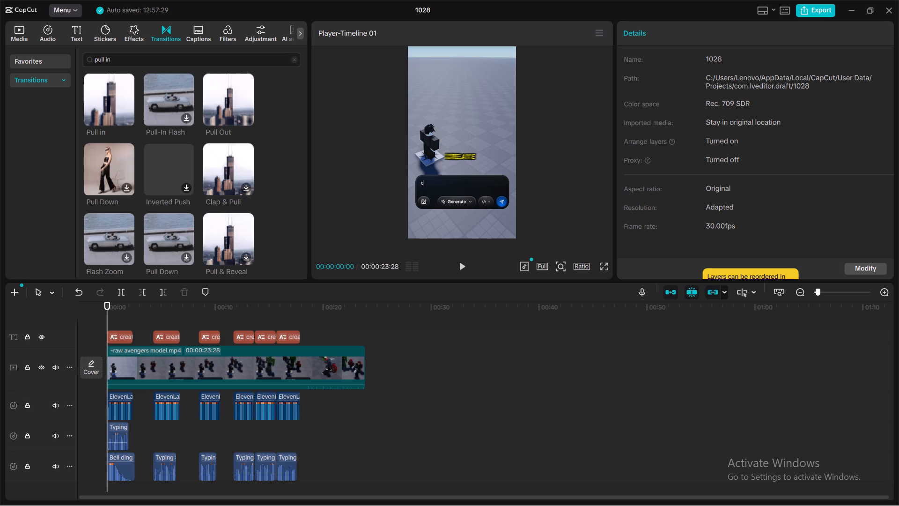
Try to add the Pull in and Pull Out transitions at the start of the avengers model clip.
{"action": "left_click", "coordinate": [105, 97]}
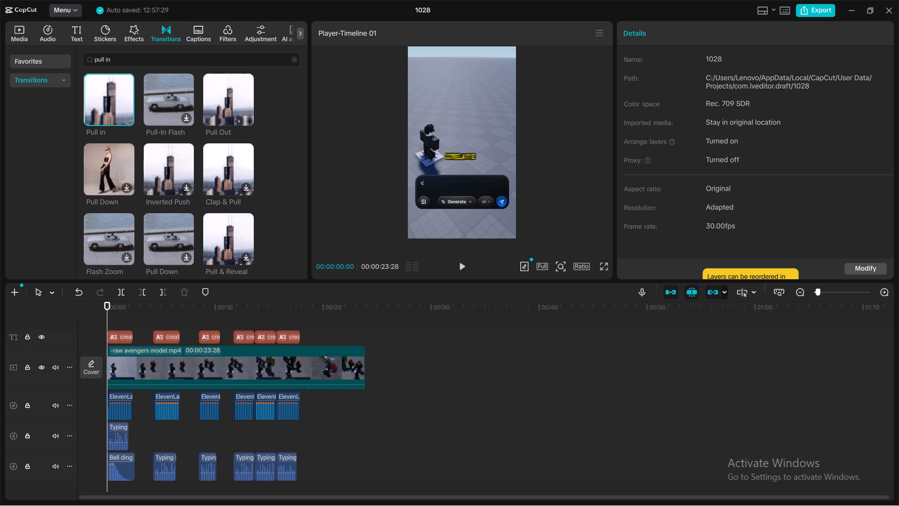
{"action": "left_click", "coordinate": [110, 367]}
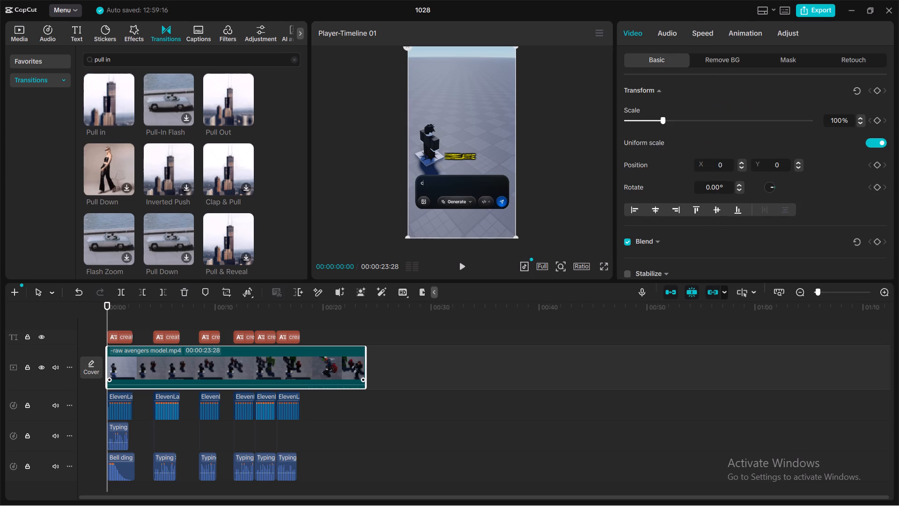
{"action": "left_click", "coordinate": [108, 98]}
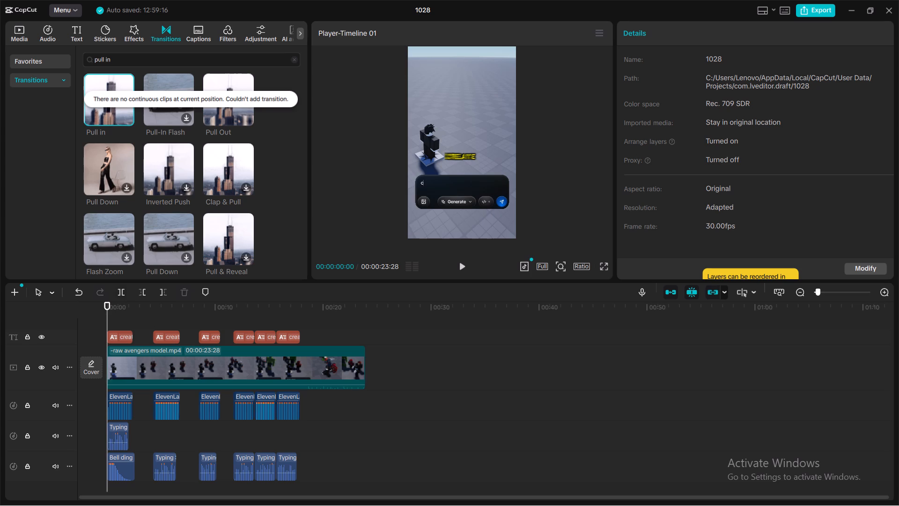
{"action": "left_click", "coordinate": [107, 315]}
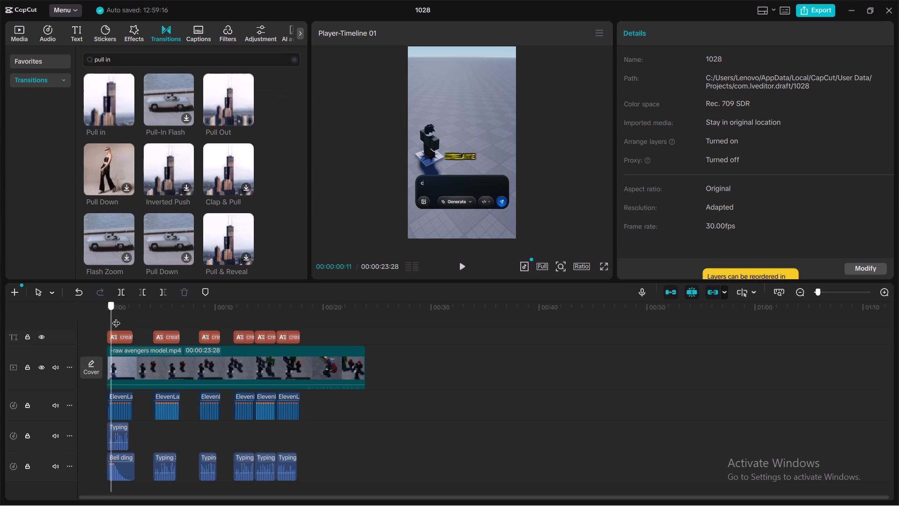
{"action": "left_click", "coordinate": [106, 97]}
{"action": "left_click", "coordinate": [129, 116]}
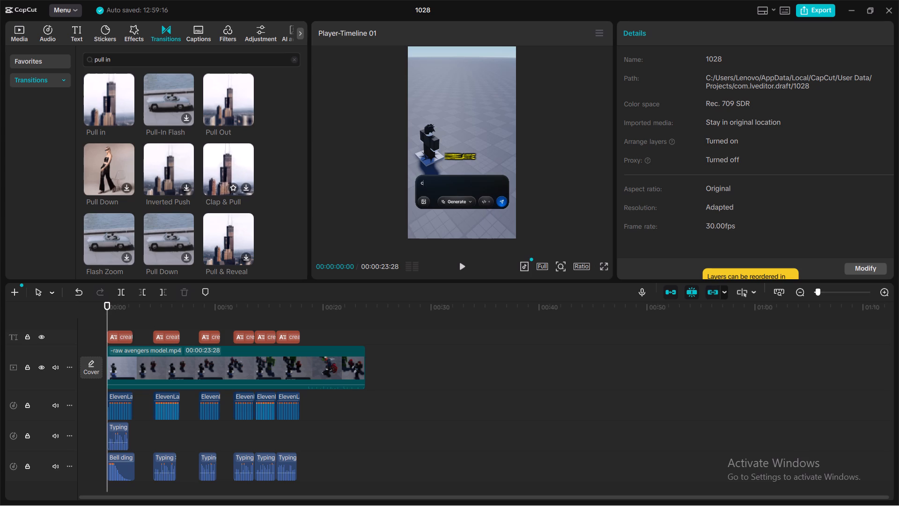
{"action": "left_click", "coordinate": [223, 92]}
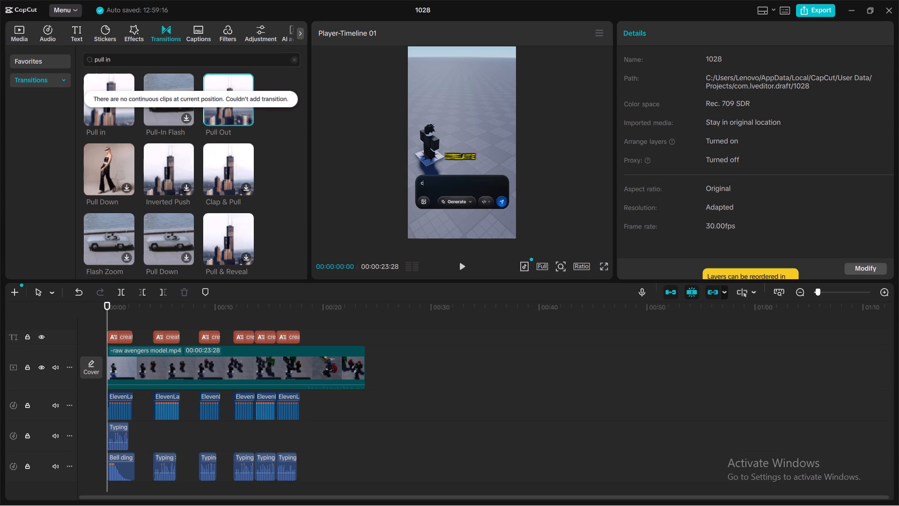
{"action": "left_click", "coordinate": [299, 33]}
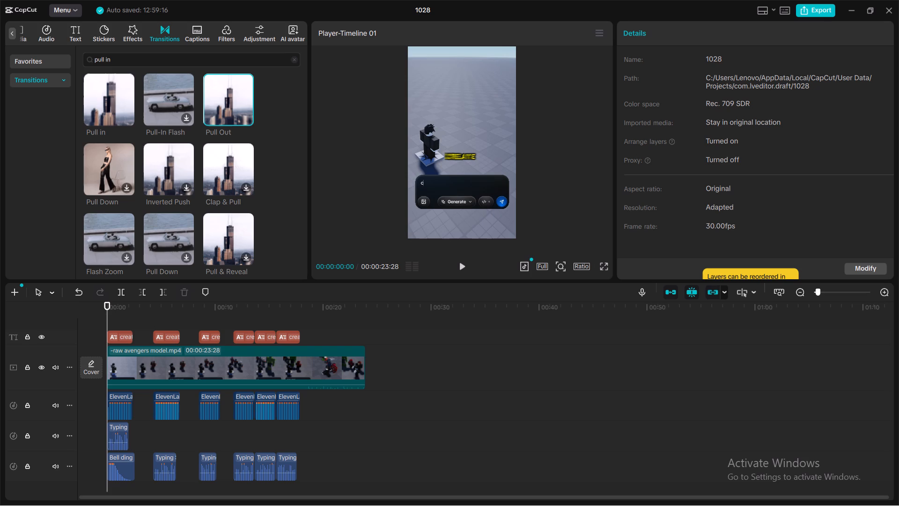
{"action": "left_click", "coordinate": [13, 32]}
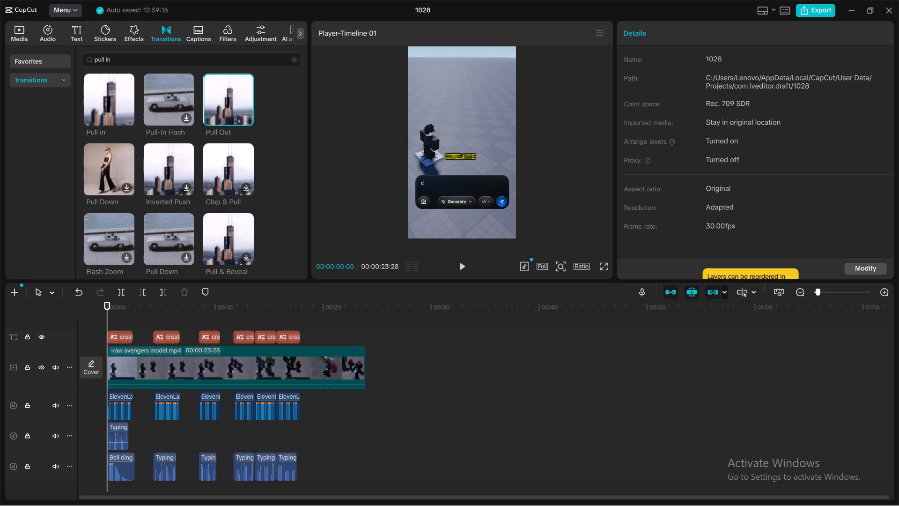
Split the avengers model clip at 00:00:02:12, near the end of the first caption.
{"action": "left_click_drag", "start_coordinate": [107, 317], "coordinate": [137, 311]}
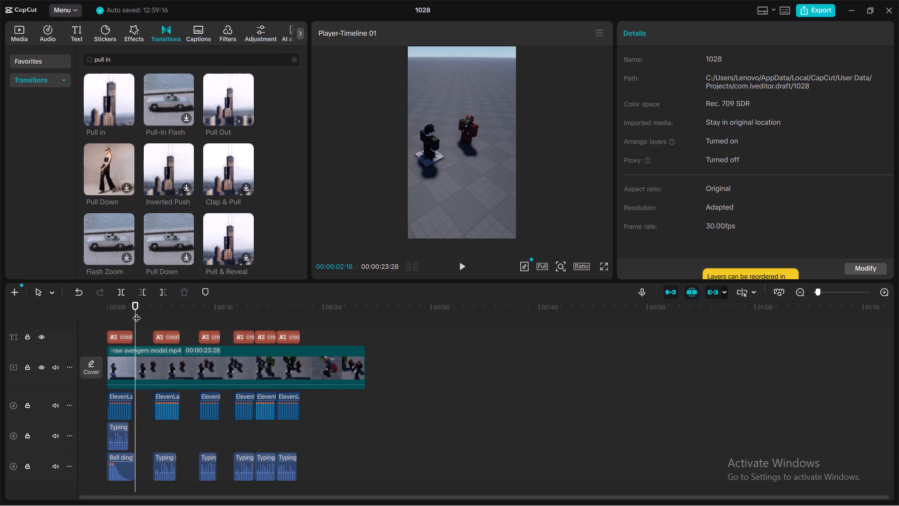
{"action": "left_click_drag", "start_coordinate": [137, 312], "coordinate": [130, 317]}
{"action": "left_click", "coordinate": [143, 361]}
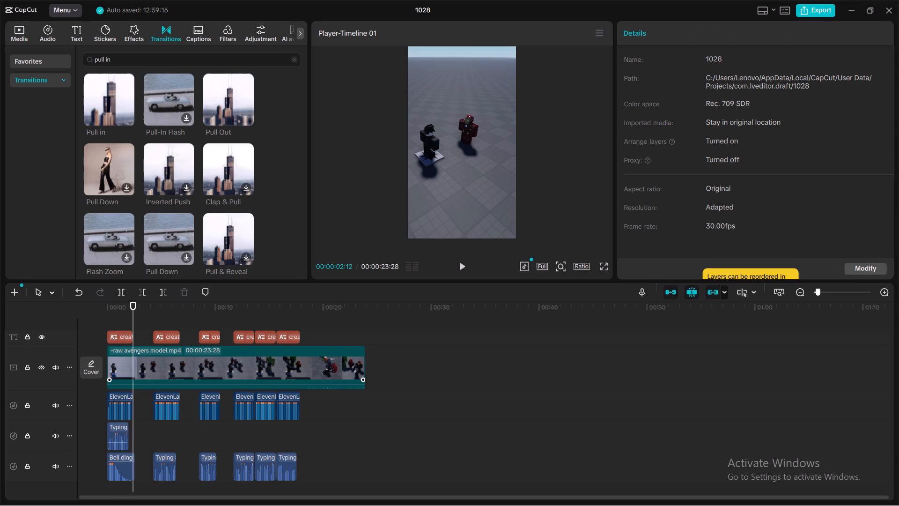
{"action": "left_click", "coordinate": [119, 290]}
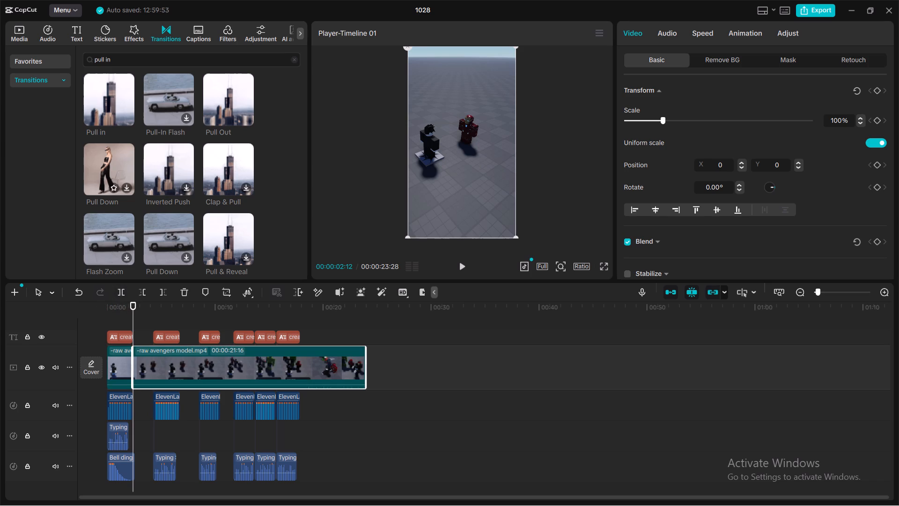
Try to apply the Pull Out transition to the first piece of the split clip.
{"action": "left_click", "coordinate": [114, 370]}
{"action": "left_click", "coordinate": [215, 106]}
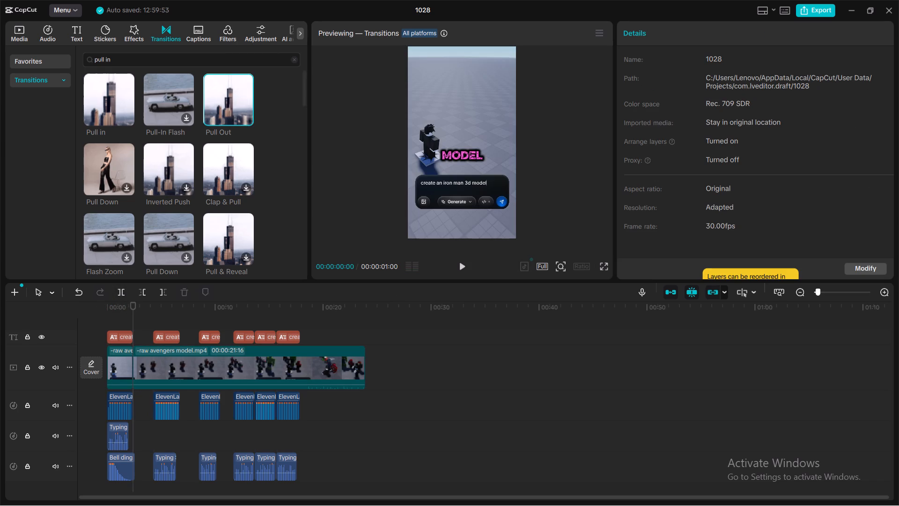
Play the opening twice from 00:00:00:00 past the cut and second caption, returning the playhead to the start.
{"action": "left_click_drag", "start_coordinate": [133, 322], "coordinate": [87, 326]}
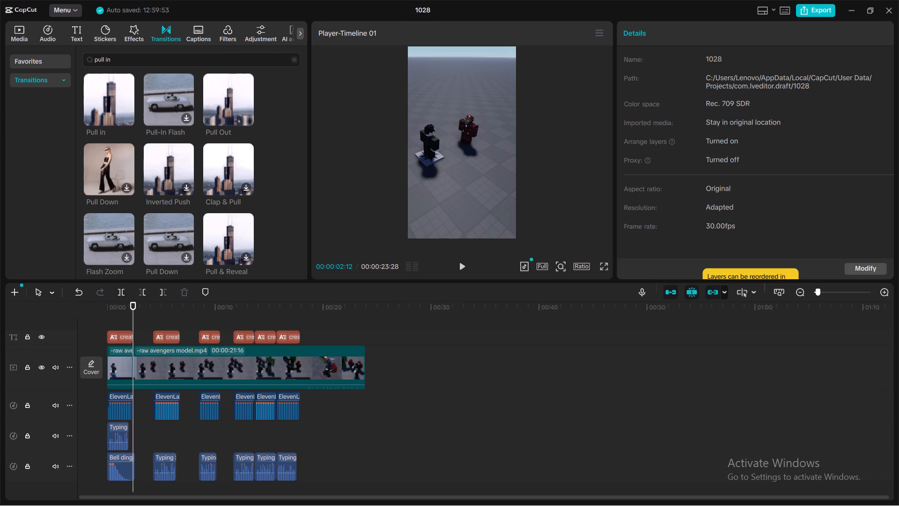
{"action": "left_click_drag", "start_coordinate": [132, 320], "coordinate": [72, 329]}
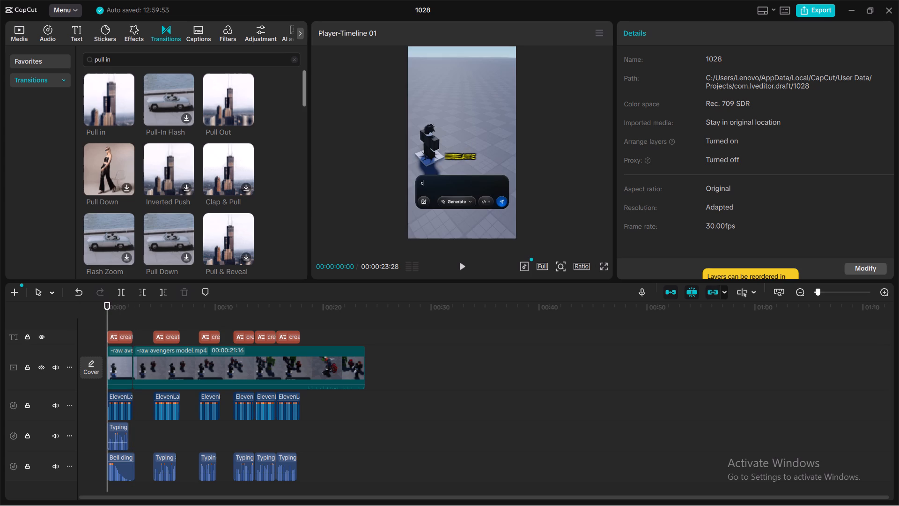
{"action": "left_click", "coordinate": [461, 264]}
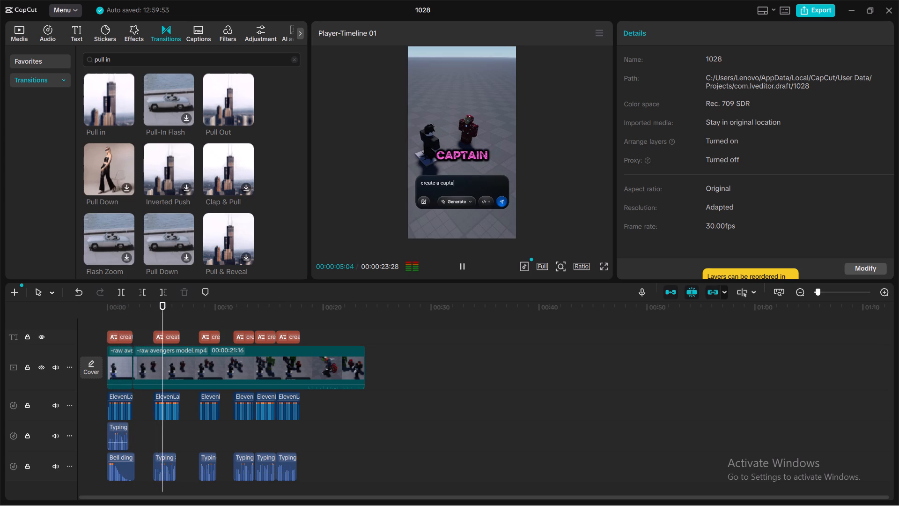
{"action": "left_click", "coordinate": [460, 268]}
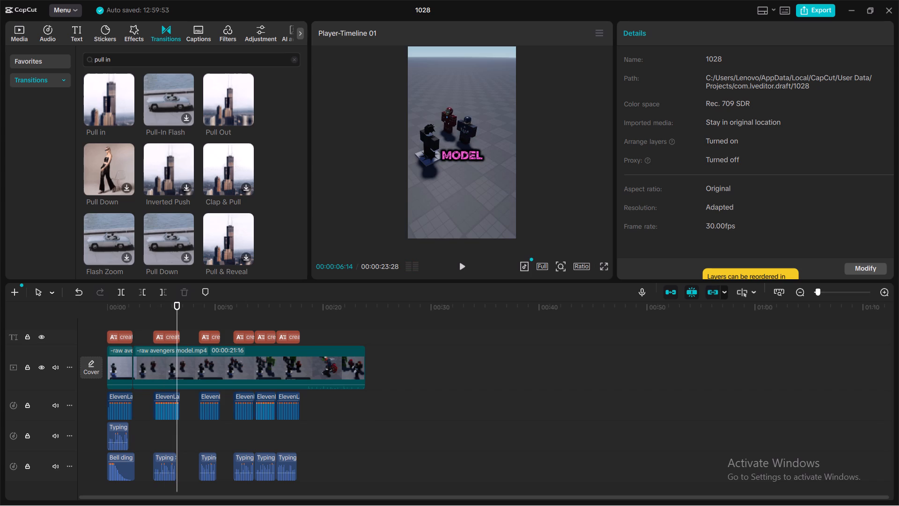
{"action": "left_click_drag", "start_coordinate": [178, 317], "coordinate": [58, 322]}
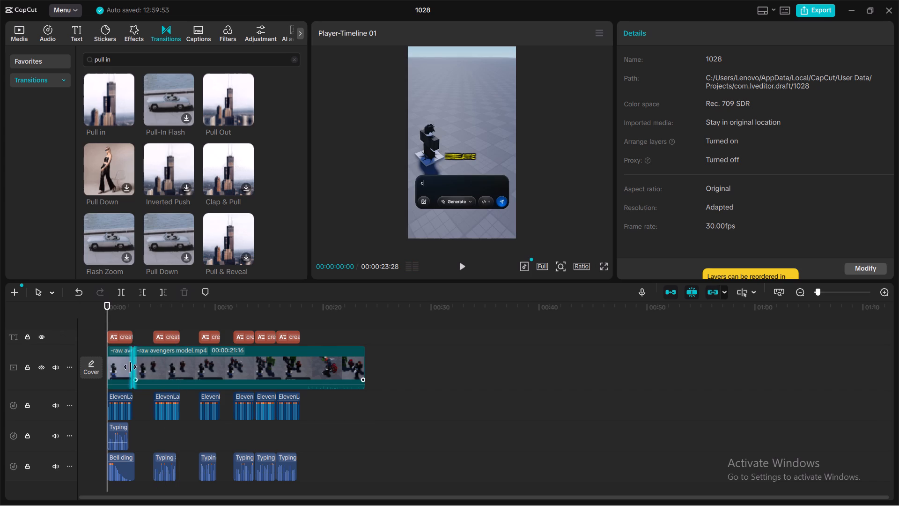
{"action": "left_click", "coordinate": [464, 265]}
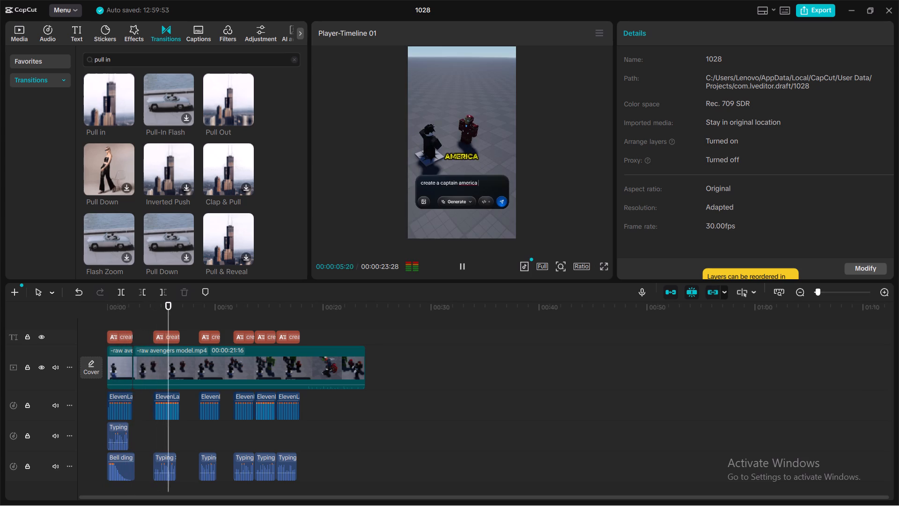
{"action": "left_click", "coordinate": [462, 266]}
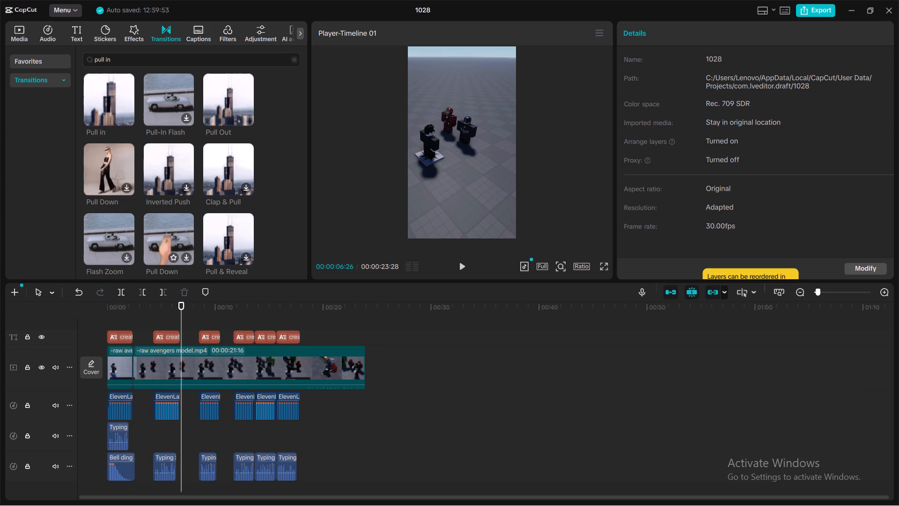
{"action": "left_click_drag", "start_coordinate": [179, 315], "coordinate": [30, 318]}
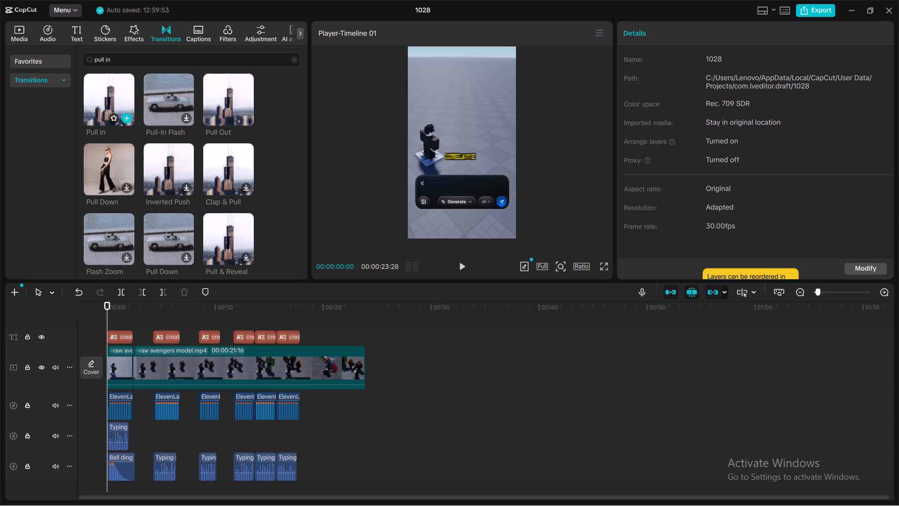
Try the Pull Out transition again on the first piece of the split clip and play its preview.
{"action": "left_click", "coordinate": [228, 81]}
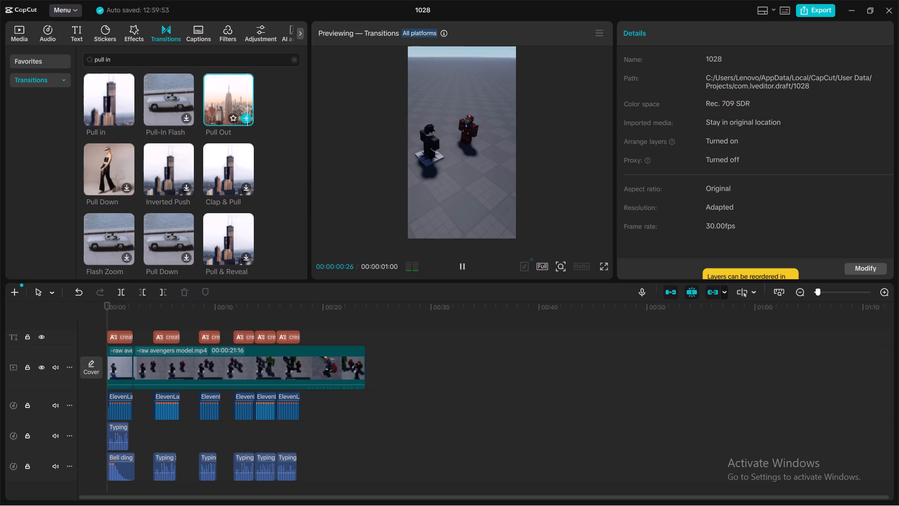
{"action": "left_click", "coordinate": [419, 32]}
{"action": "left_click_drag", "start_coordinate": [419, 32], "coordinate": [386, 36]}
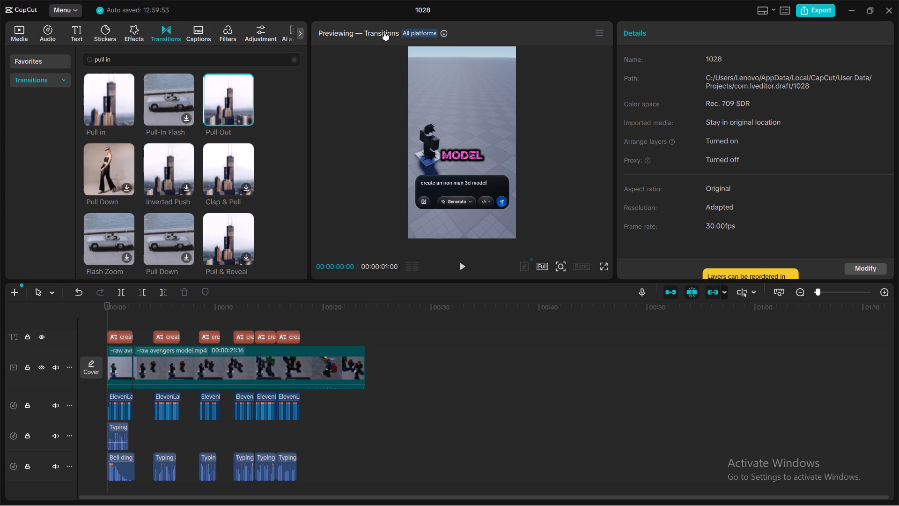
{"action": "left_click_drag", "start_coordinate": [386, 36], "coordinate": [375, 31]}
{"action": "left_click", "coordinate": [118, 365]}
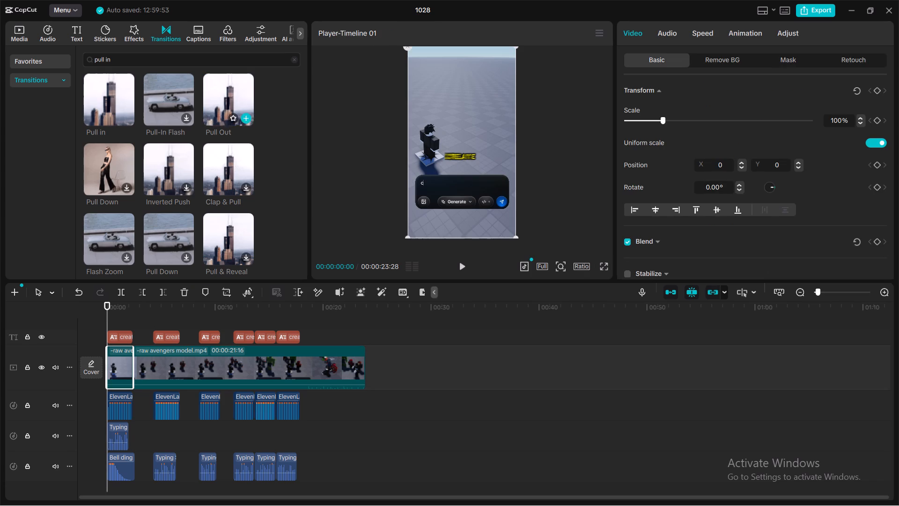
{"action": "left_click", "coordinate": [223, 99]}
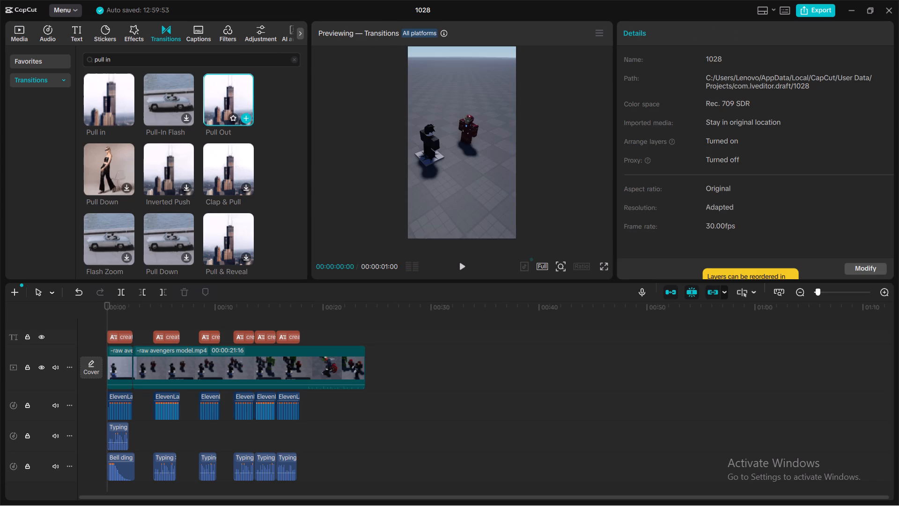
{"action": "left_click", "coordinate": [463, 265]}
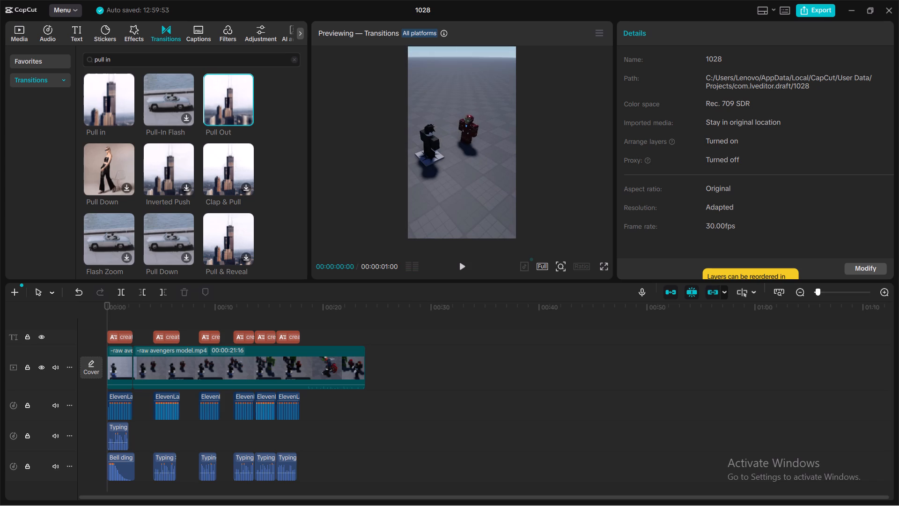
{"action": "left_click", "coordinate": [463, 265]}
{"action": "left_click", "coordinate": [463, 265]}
Play the whole video from 00:00:00:00 to the end to review the edit.
{"action": "left_click", "coordinate": [396, 325]}
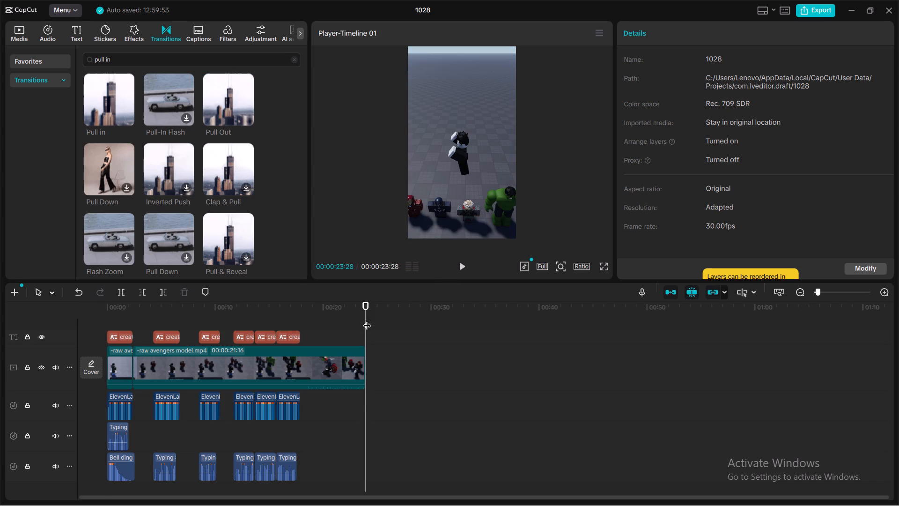
{"action": "left_click_drag", "start_coordinate": [364, 321], "coordinate": [0, 307]}
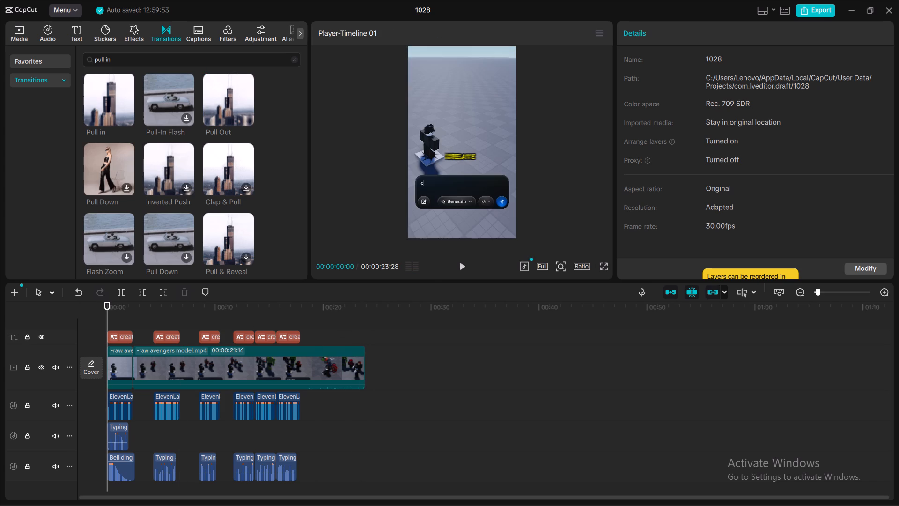
{"action": "left_click", "coordinate": [462, 264]}
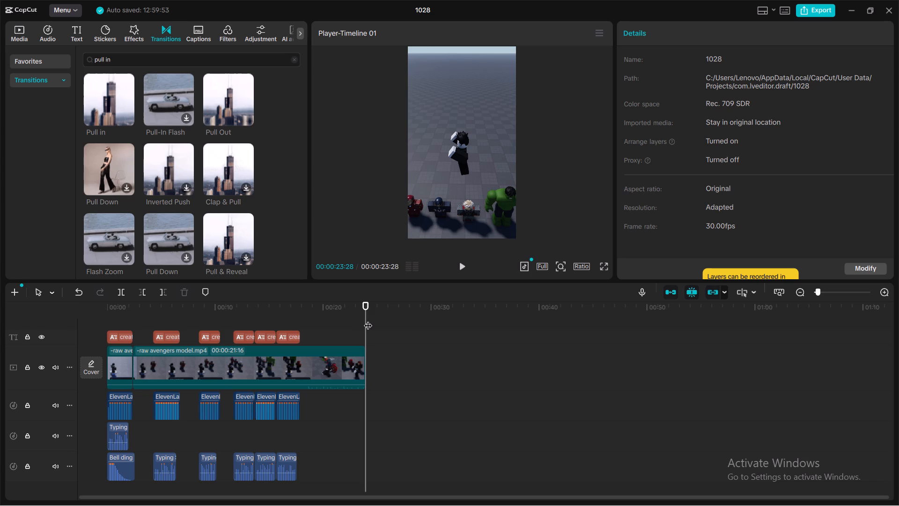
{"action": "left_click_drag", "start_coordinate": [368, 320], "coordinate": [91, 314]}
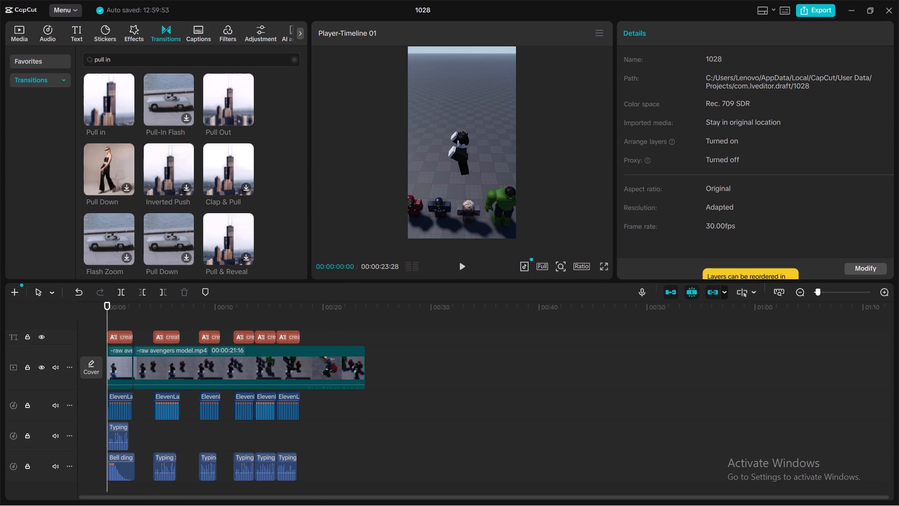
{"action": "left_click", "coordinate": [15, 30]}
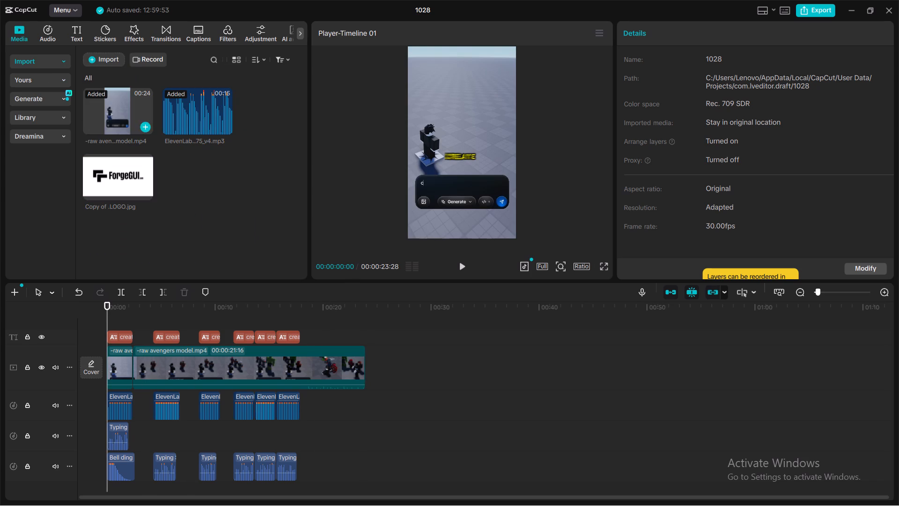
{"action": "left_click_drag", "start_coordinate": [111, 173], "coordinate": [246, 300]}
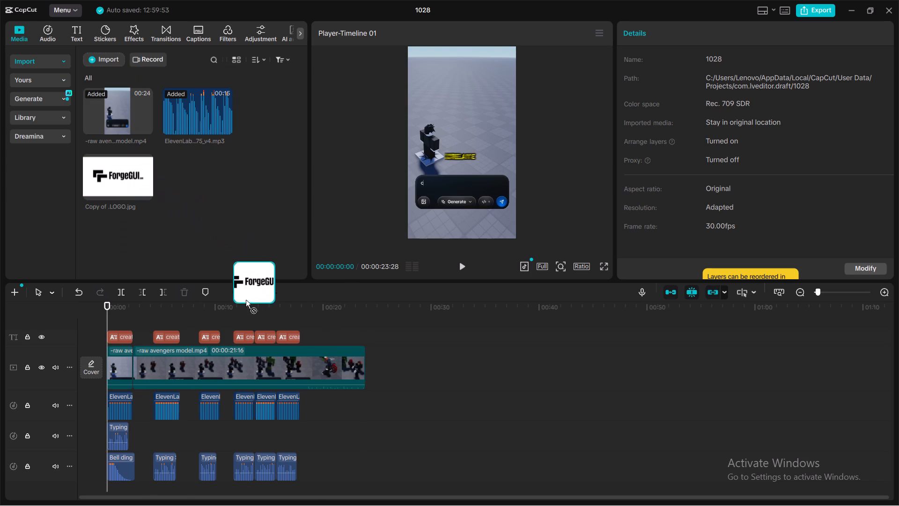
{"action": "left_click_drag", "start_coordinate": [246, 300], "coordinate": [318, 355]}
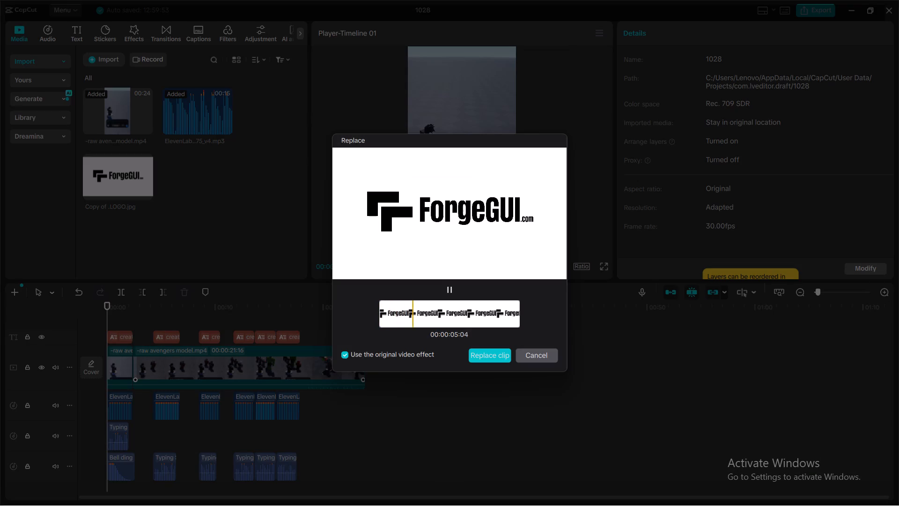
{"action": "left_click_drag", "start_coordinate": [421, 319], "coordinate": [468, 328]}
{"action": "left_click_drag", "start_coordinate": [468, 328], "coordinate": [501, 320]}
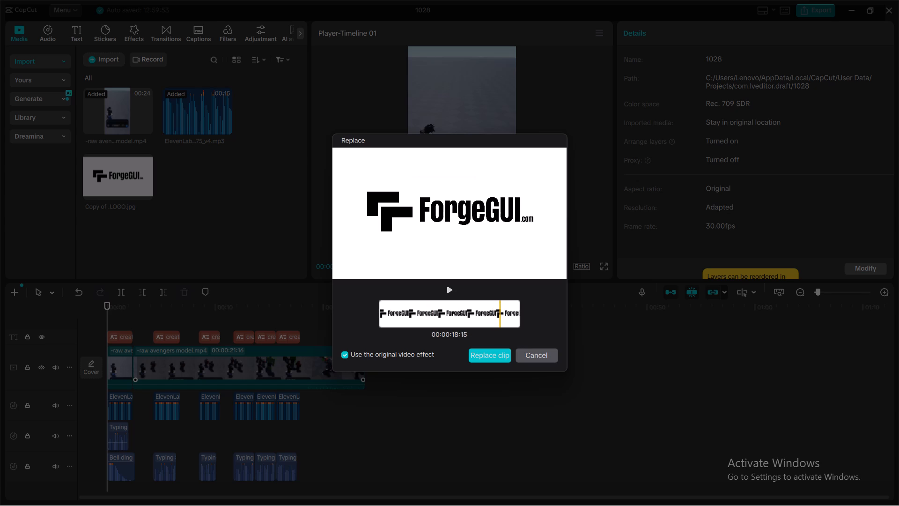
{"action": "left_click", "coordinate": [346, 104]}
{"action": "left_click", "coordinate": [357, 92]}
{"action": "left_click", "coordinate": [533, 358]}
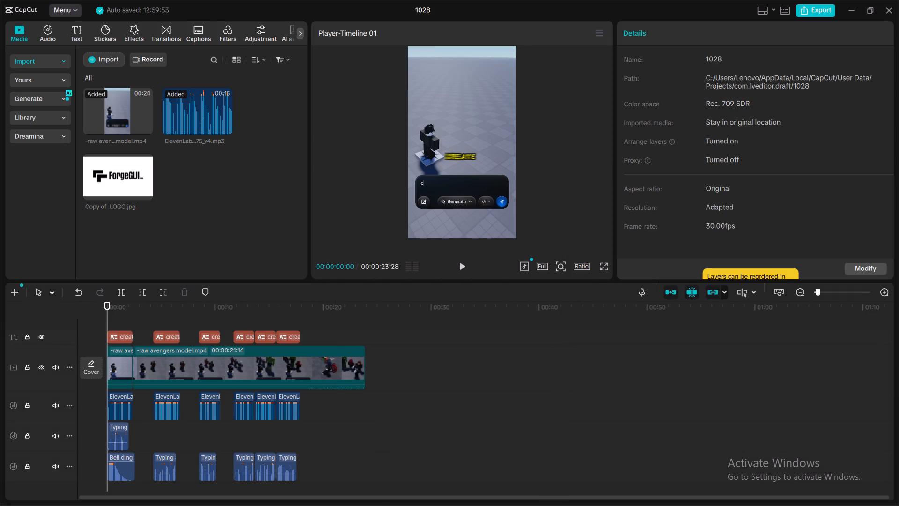
Search the In animations for "pull out" and apply Zoom 1 to the first piece of the split clip.
{"action": "left_click", "coordinate": [301, 30]}
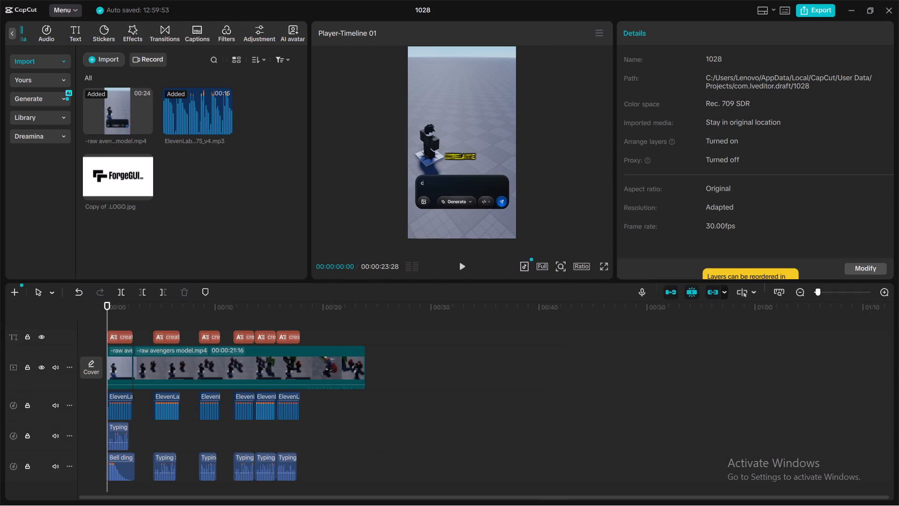
{"action": "left_click", "coordinate": [122, 360]}
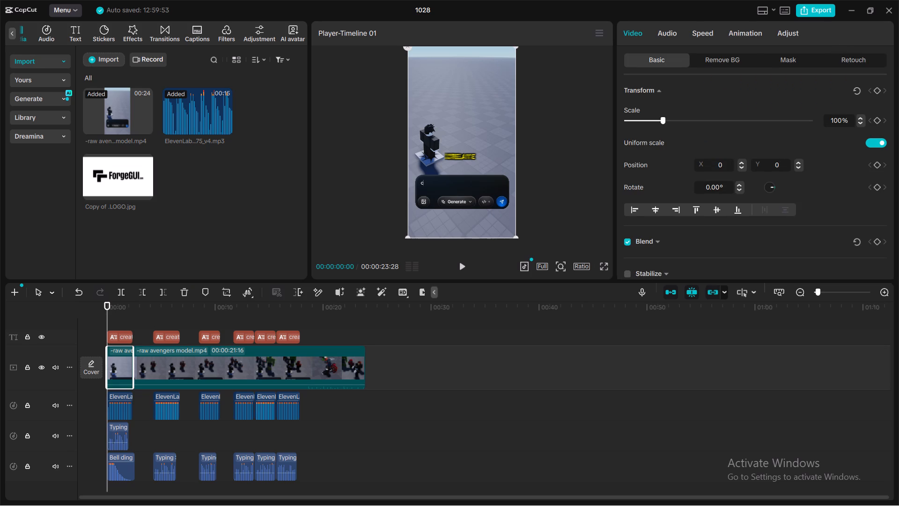
{"action": "left_click", "coordinate": [744, 34]}
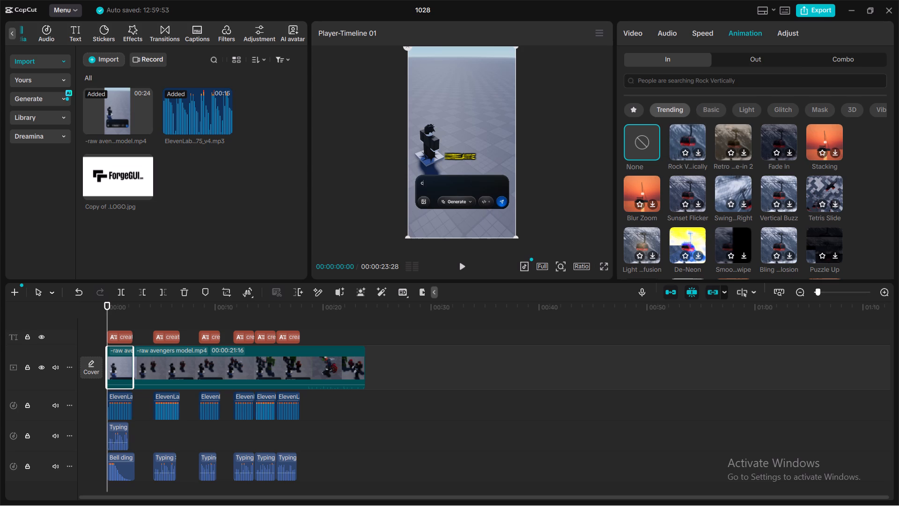
{"action": "left_click", "coordinate": [696, 81]}
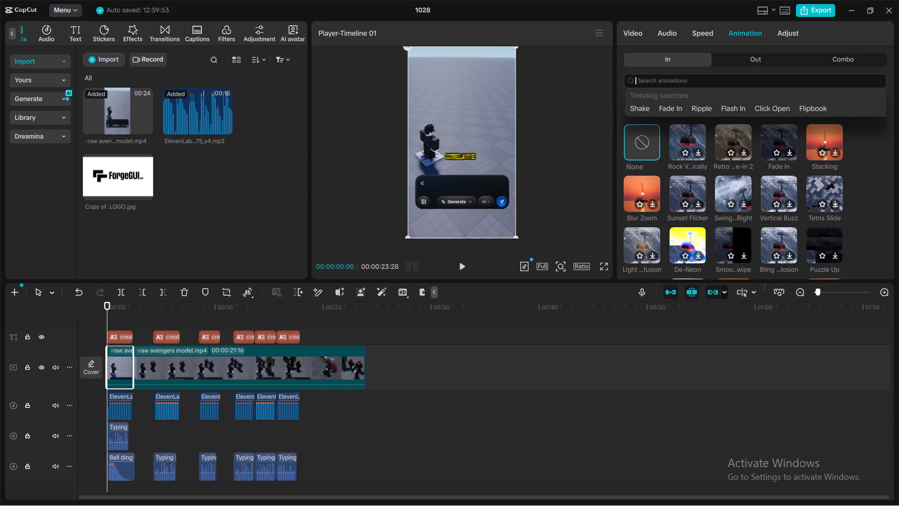
{"action": "key", "text": "p"}
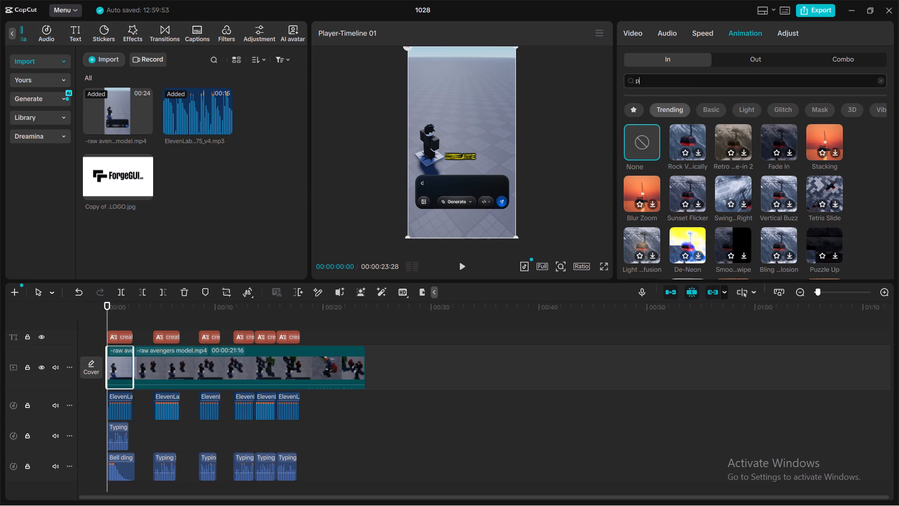
{"action": "type", "text": "ull"}
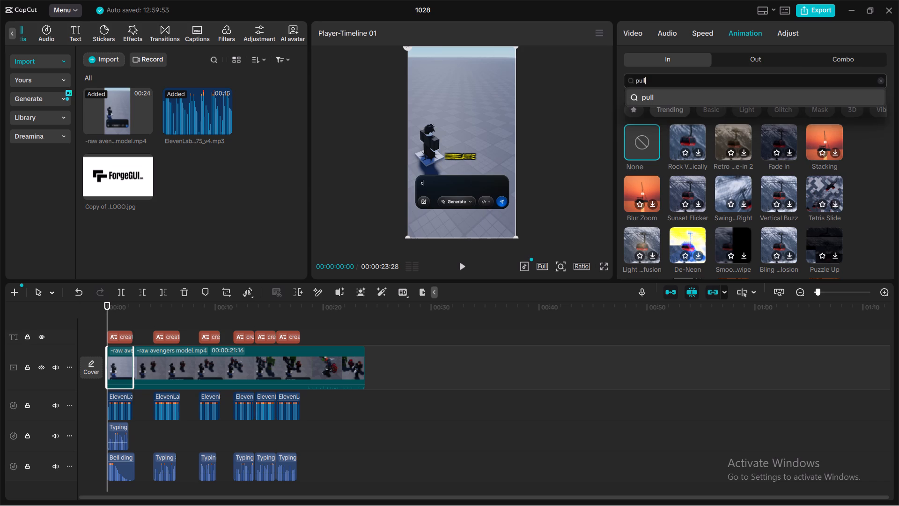
{"action": "key", "text": "space"}
{"action": "key", "text": "o"}
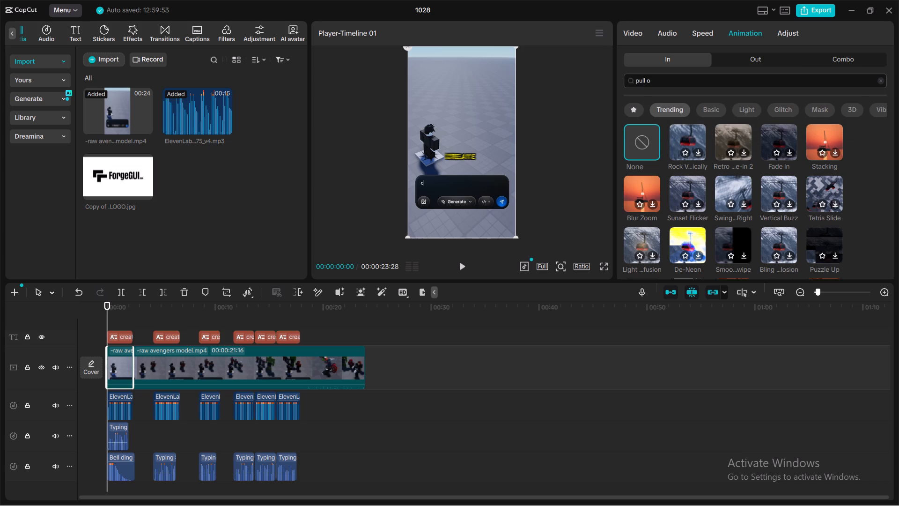
{"action": "type", "text": "ut"}
{"action": "key", "text": "Return"}
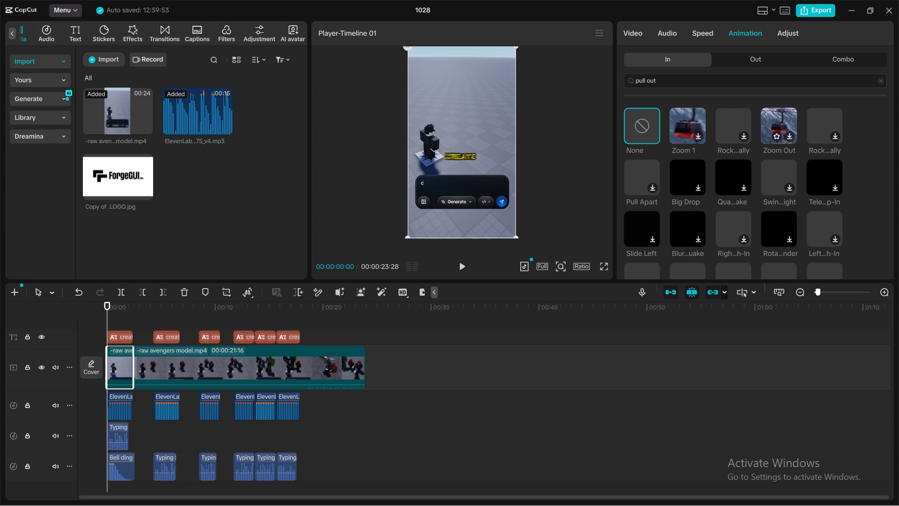
{"action": "left_click", "coordinate": [689, 121]}
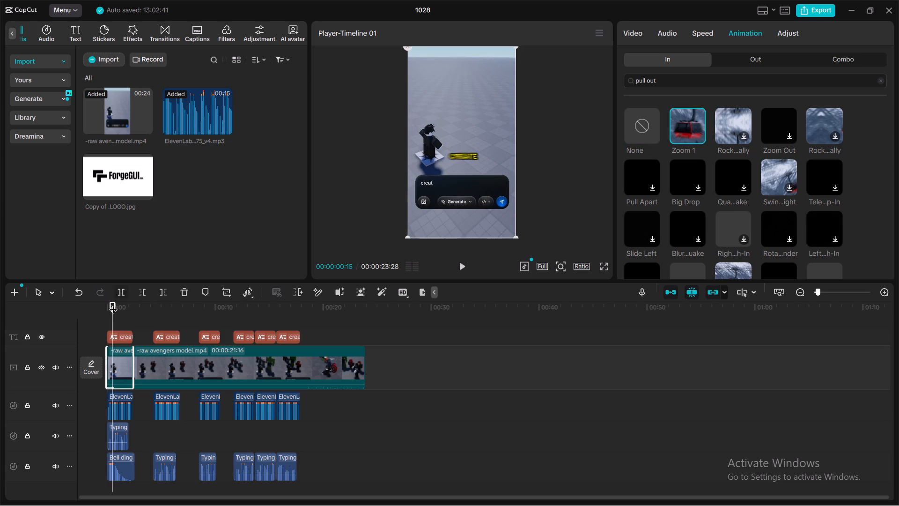
Play the video from 00:00:00:00 through the hero model scenes to review it, and return the playhead to the first caption.
{"action": "left_click", "coordinate": [213, 246]}
{"action": "left_click", "coordinate": [137, 316]}
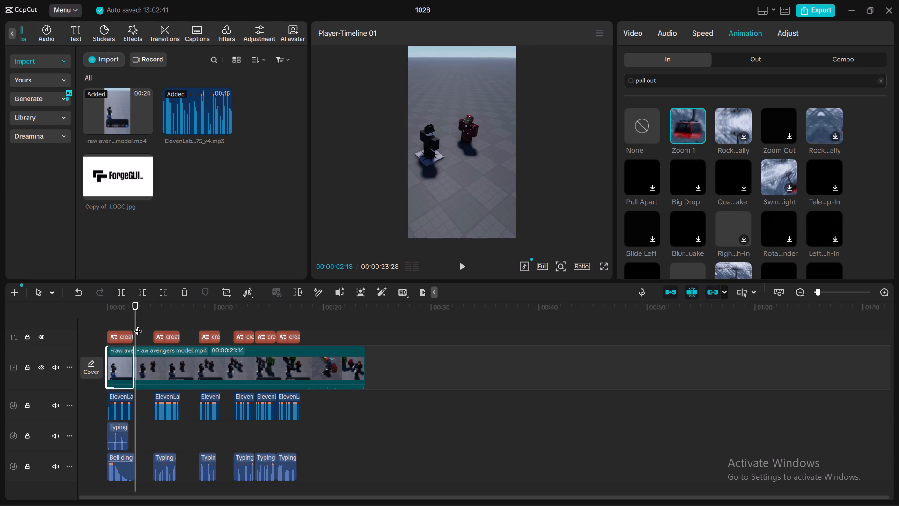
{"action": "left_click_drag", "start_coordinate": [136, 324], "coordinate": [103, 323]}
{"action": "left_click", "coordinate": [462, 264]}
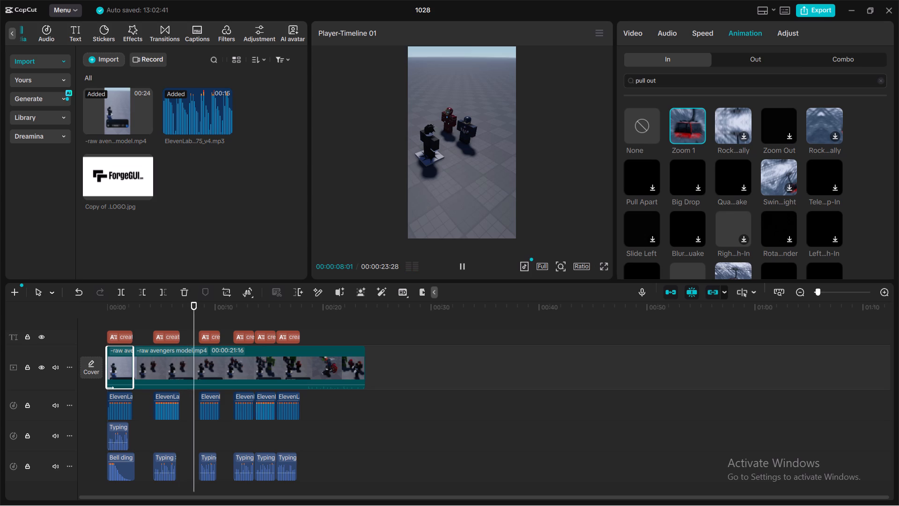
{"action": "double_click", "coordinate": [460, 264]}
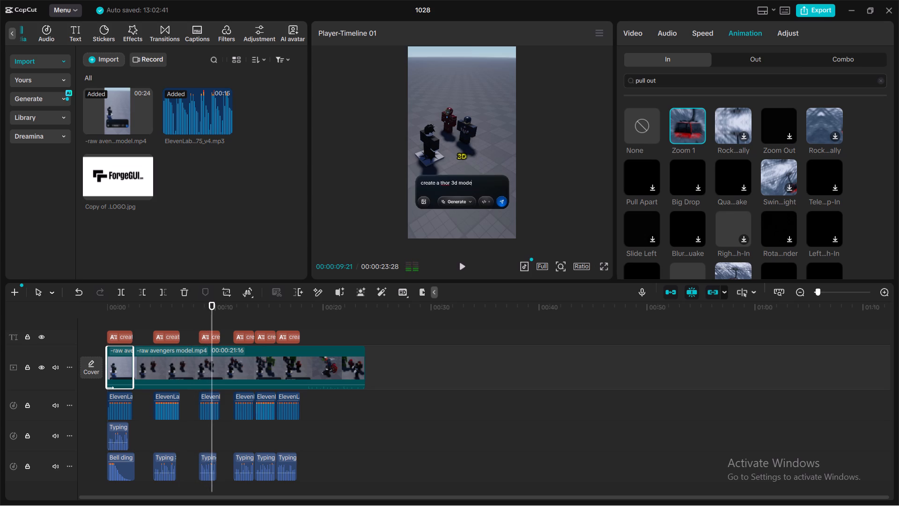
{"action": "double_click", "coordinate": [460, 264]}
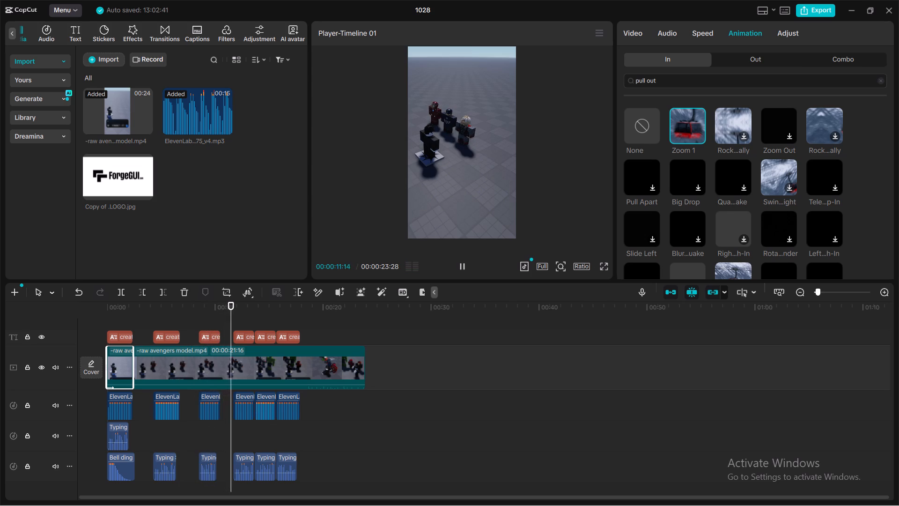
{"action": "triple_click", "coordinate": [460, 264]}
{"action": "double_click", "coordinate": [460, 264]}
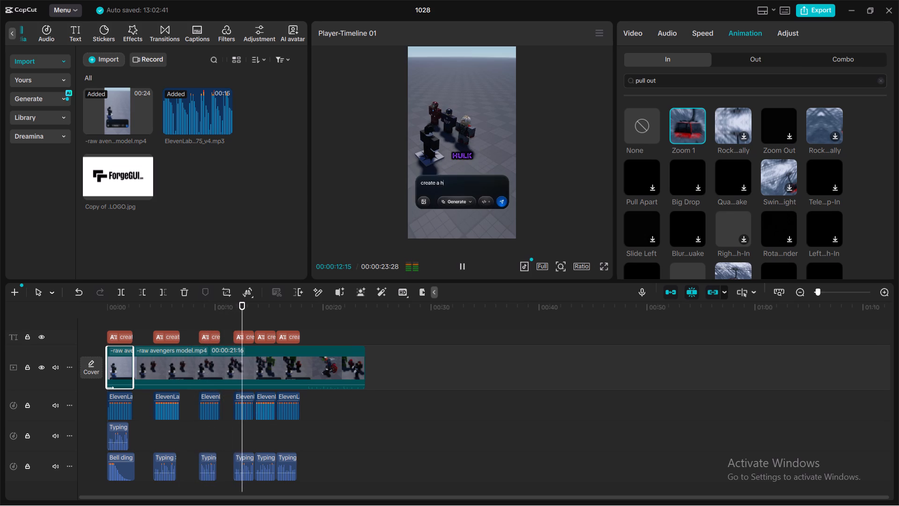
{"action": "left_click", "coordinate": [460, 264]}
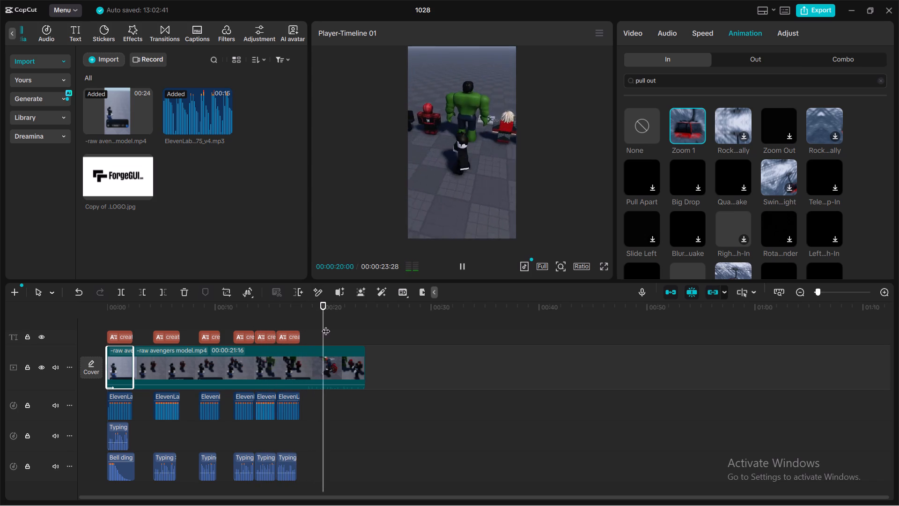
{"action": "left_click_drag", "start_coordinate": [326, 325], "coordinate": [115, 350]}
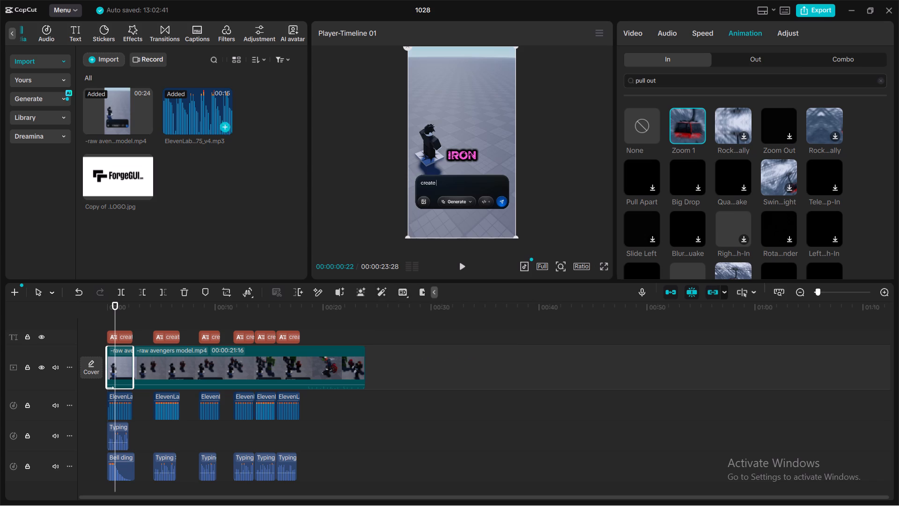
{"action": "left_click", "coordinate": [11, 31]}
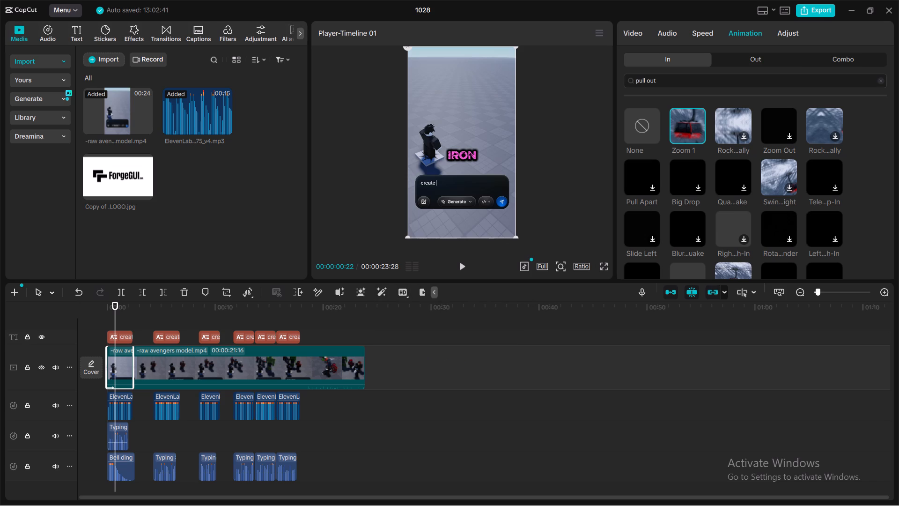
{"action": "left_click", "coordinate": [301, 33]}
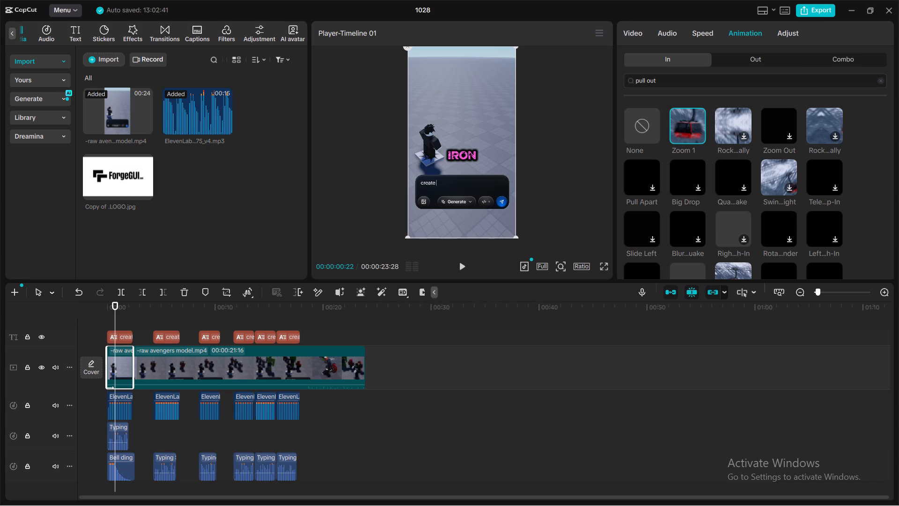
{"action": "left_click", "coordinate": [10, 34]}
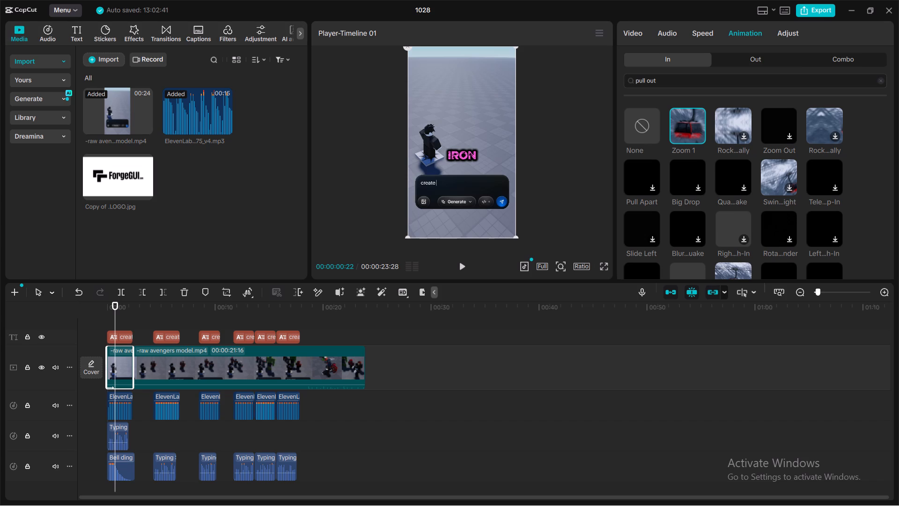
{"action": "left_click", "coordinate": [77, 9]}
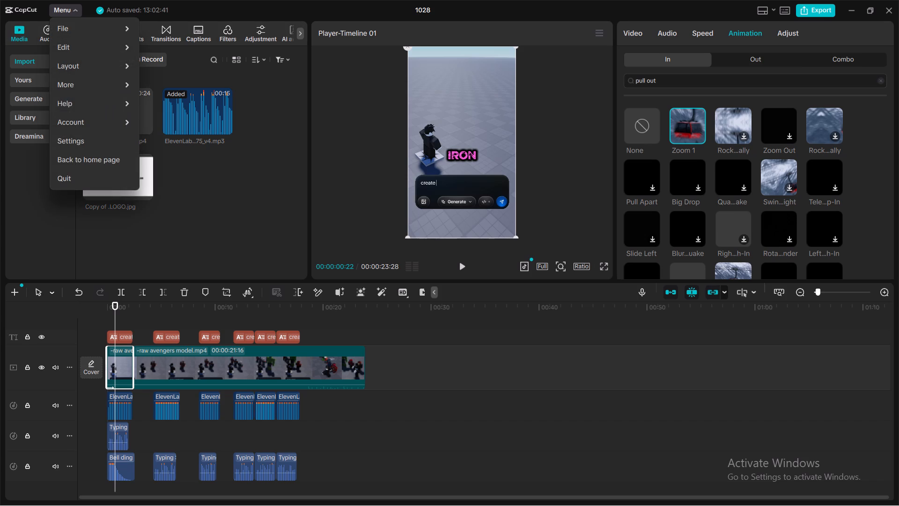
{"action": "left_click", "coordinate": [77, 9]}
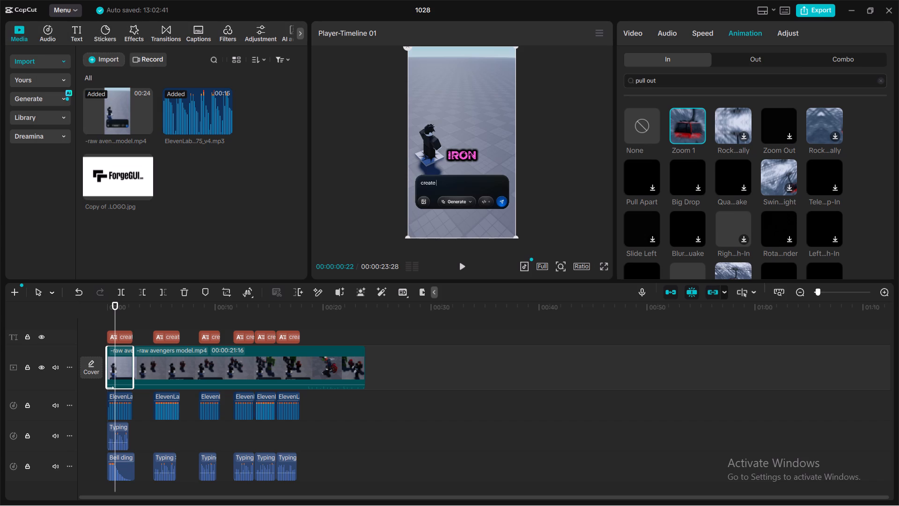
Add the ForgeGUI logo image on a separate track above the footage, with its end aligned to the end of the main video.
{"action": "left_click_drag", "start_coordinate": [112, 181], "coordinate": [199, 296]}
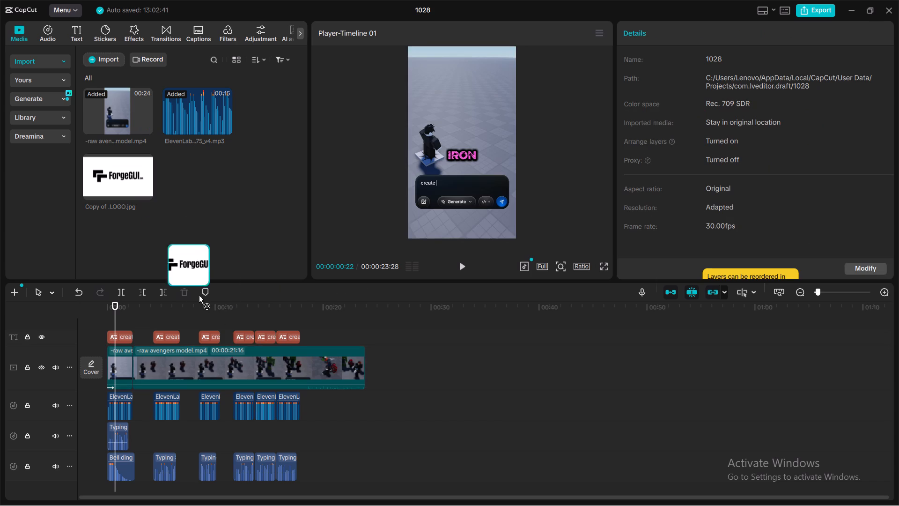
{"action": "left_click_drag", "start_coordinate": [199, 296], "coordinate": [313, 407]}
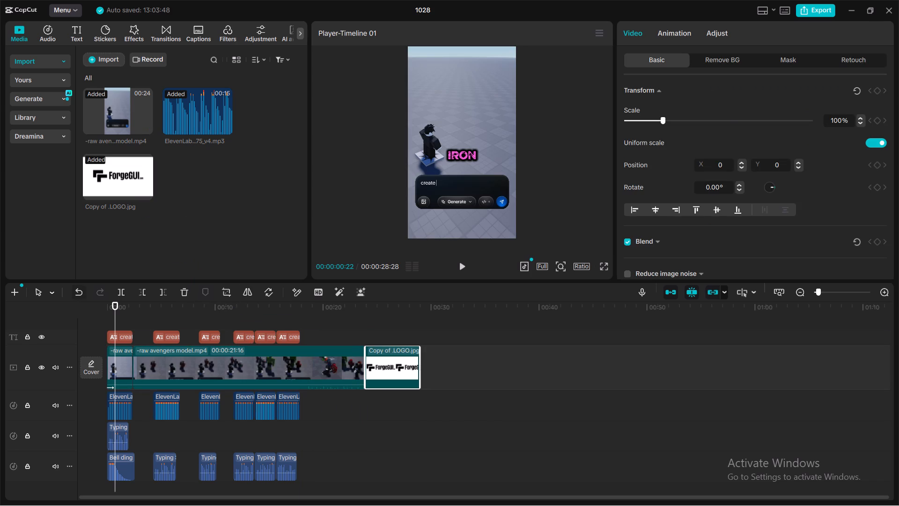
{"action": "left_click_drag", "start_coordinate": [114, 315], "coordinate": [137, 320]}
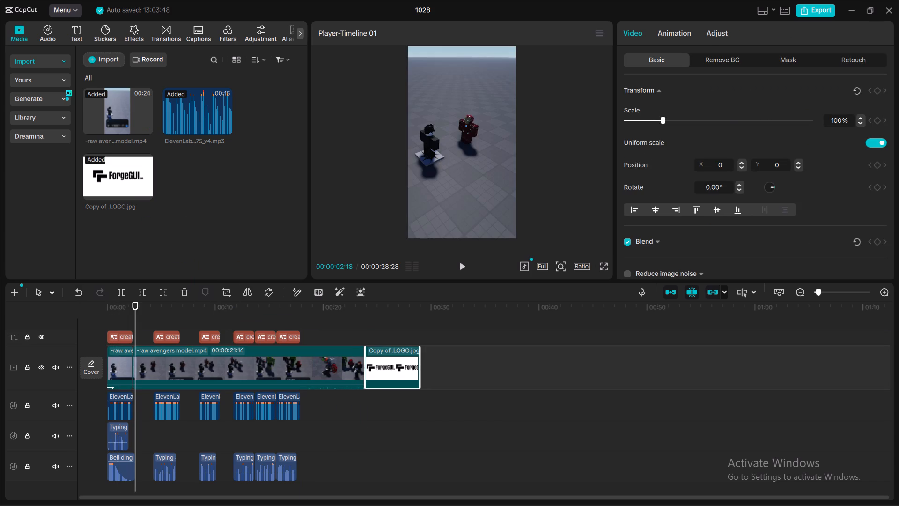
{"action": "left_click_drag", "start_coordinate": [391, 365], "coordinate": [337, 416]}
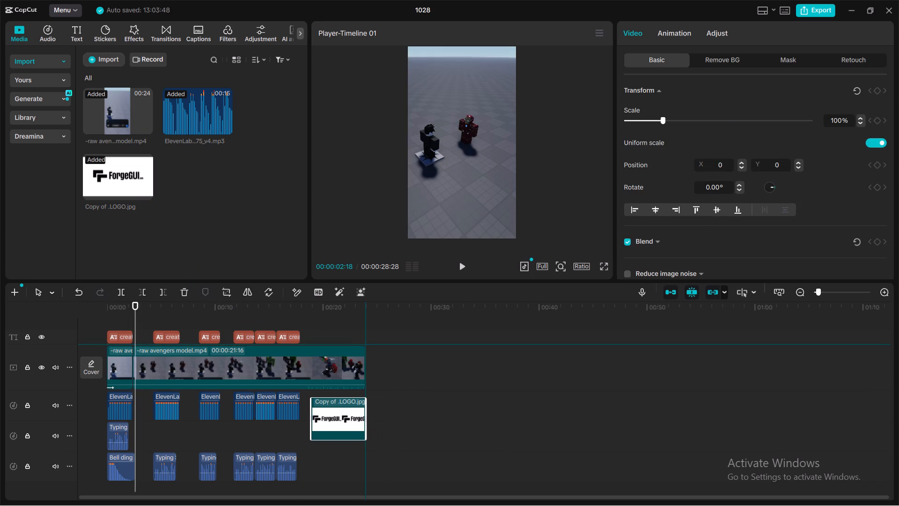
{"action": "left_click_drag", "start_coordinate": [337, 416], "coordinate": [335, 409]}
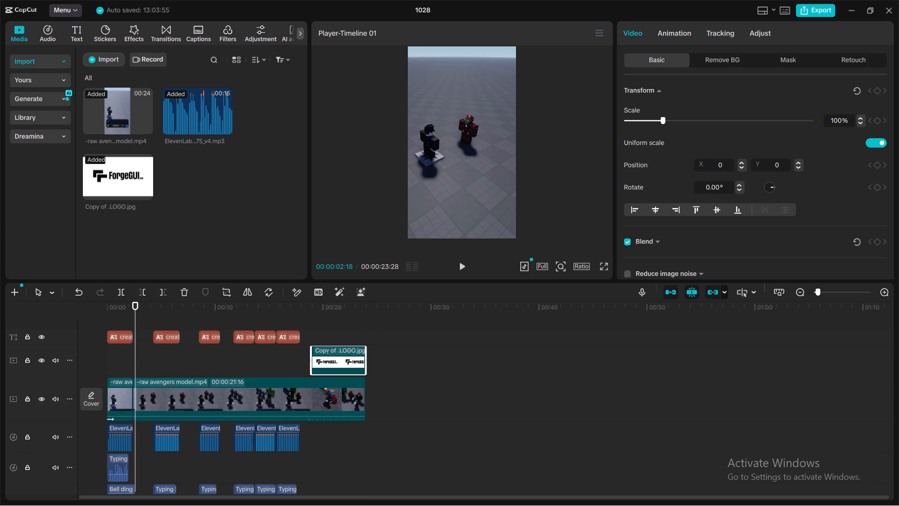
Play from 00:00:02:18 into the second caption and return the playhead to 00:00:00:00.
{"action": "left_click", "coordinate": [461, 267]}
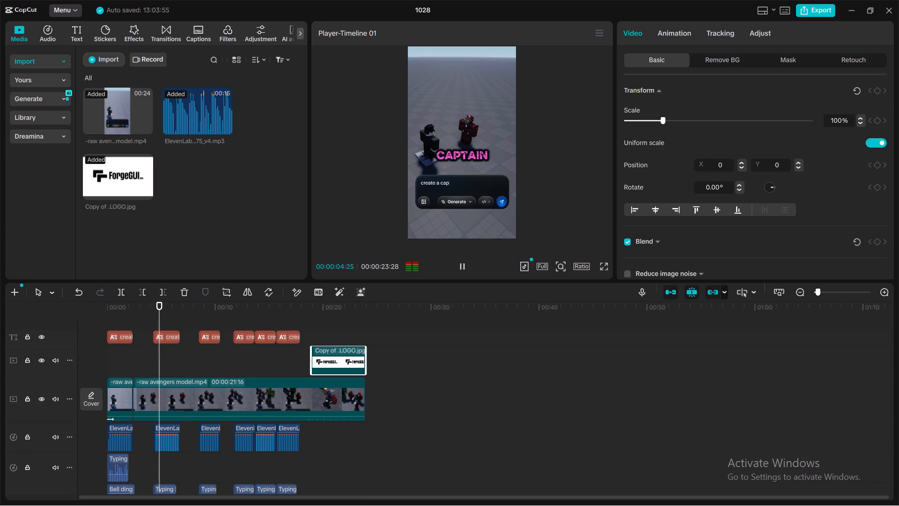
{"action": "left_click_drag", "start_coordinate": [164, 357], "coordinate": [66, 373]}
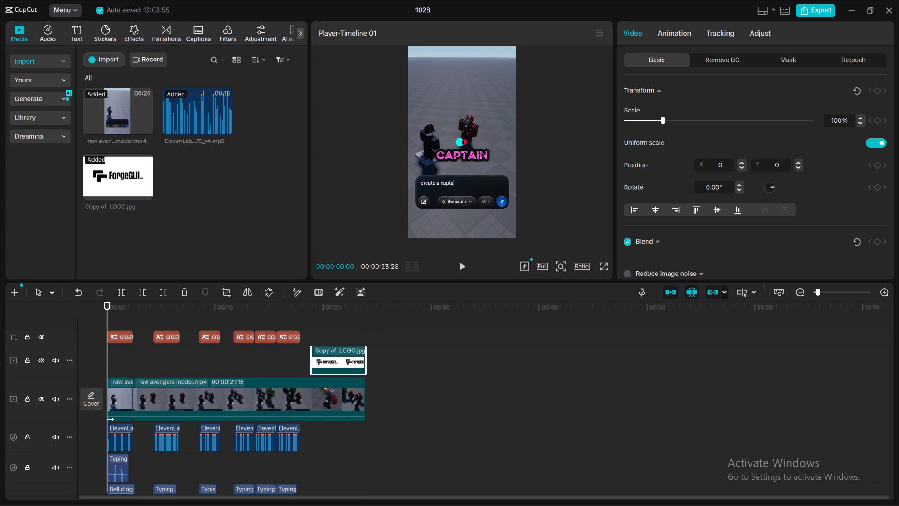
Review the video's opening and its ending with the ForgeGUI logo, leaving the playhead on the logo at 00:00:19:02.
{"action": "left_click", "coordinate": [463, 267]}
{"action": "left_click", "coordinate": [463, 267]}
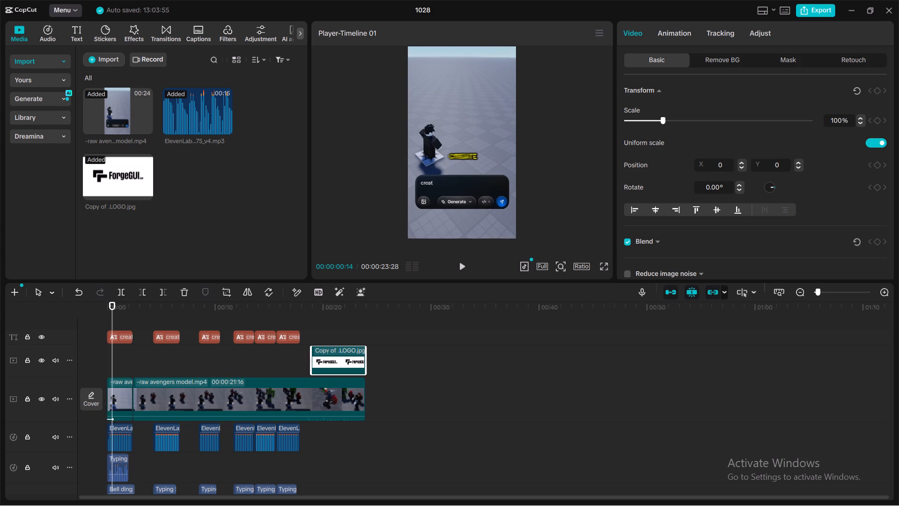
{"action": "left_click_drag", "start_coordinate": [113, 356], "coordinate": [305, 363]}
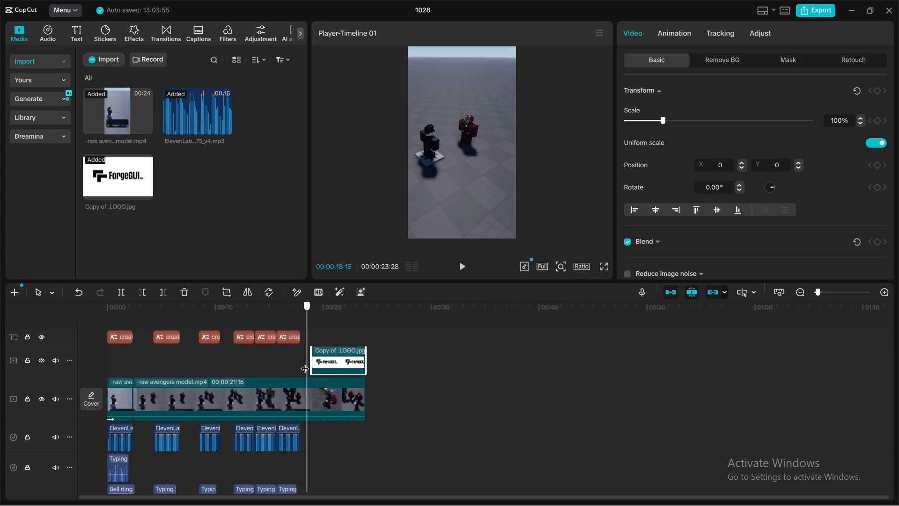
{"action": "left_click_drag", "start_coordinate": [305, 363], "coordinate": [303, 363]}
{"action": "left_click", "coordinate": [462, 265]}
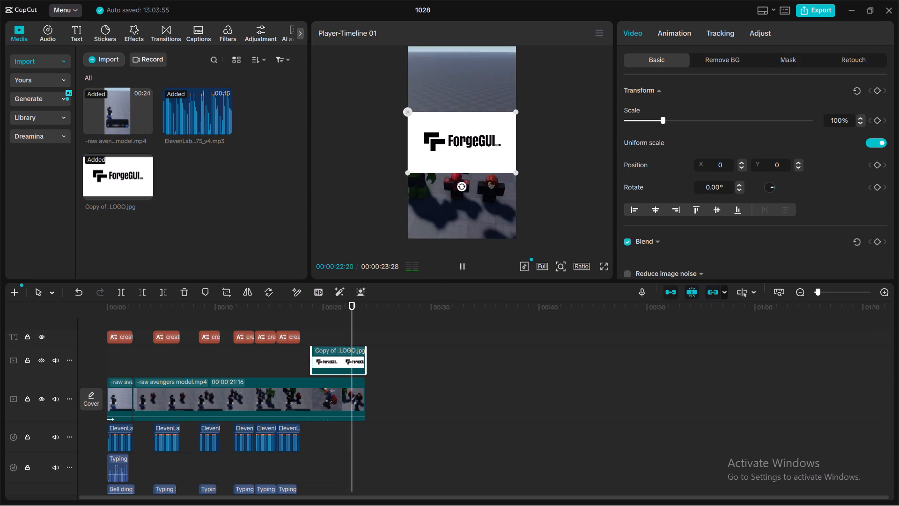
{"action": "left_click", "coordinate": [461, 266]}
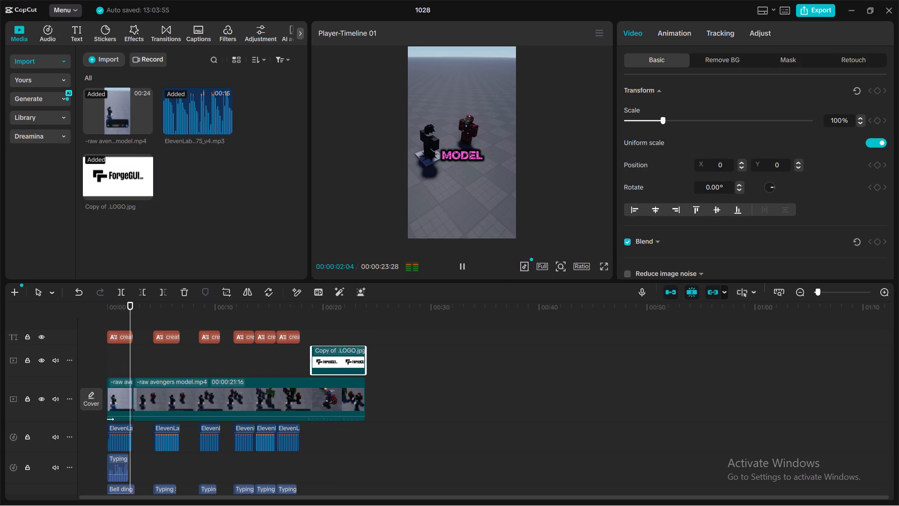
{"action": "left_click", "coordinate": [327, 357]}
{"action": "left_click", "coordinate": [334, 361]}
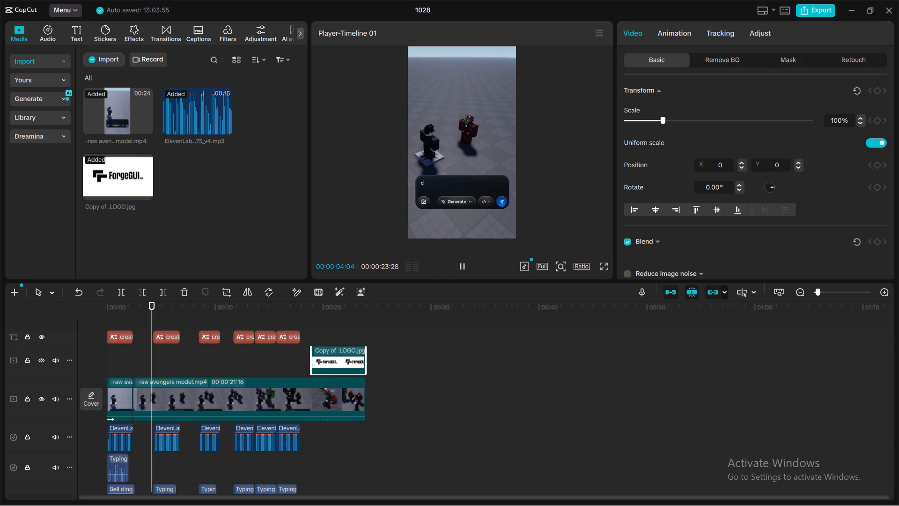
{"action": "left_click_drag", "start_coordinate": [170, 349], "coordinate": [192, 356]}
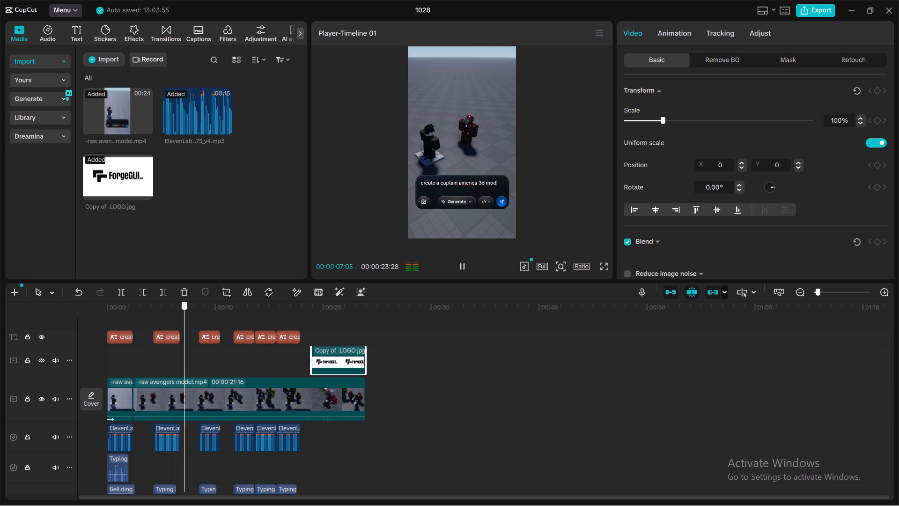
{"action": "left_click_drag", "start_coordinate": [192, 356], "coordinate": [302, 368]}
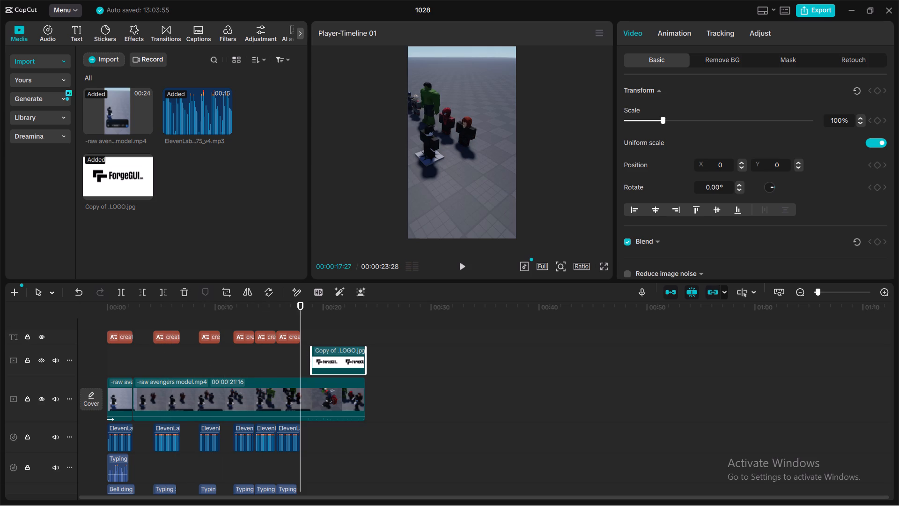
{"action": "left_click", "coordinate": [462, 267]}
{"action": "left_click", "coordinate": [461, 266]}
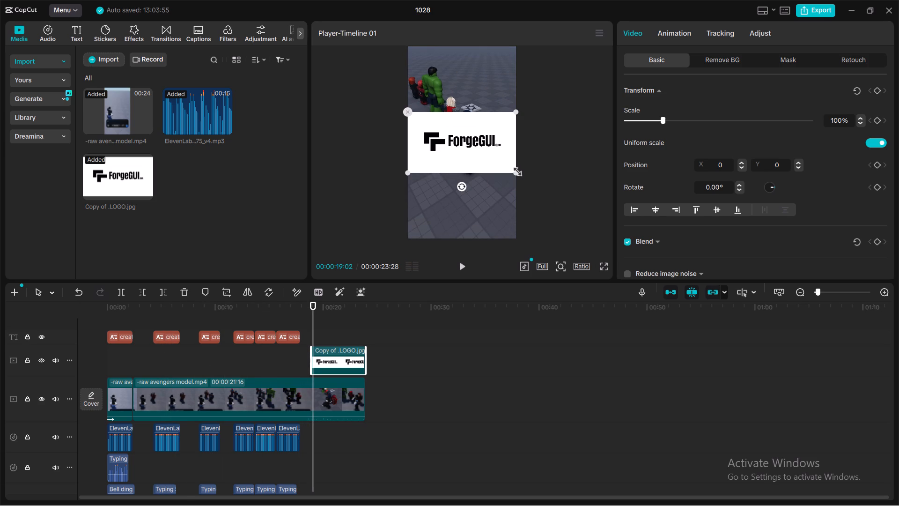
Scale the ForgeGUI logo down to 33% and centre it horizontally in the upper part of the frame at Y 890.
{"action": "left_click_drag", "start_coordinate": [514, 170], "coordinate": [478, 140]}
{"action": "left_click_drag", "start_coordinate": [467, 143], "coordinate": [455, 123]}
{"action": "left_click_drag", "start_coordinate": [448, 111], "coordinate": [460, 69]}
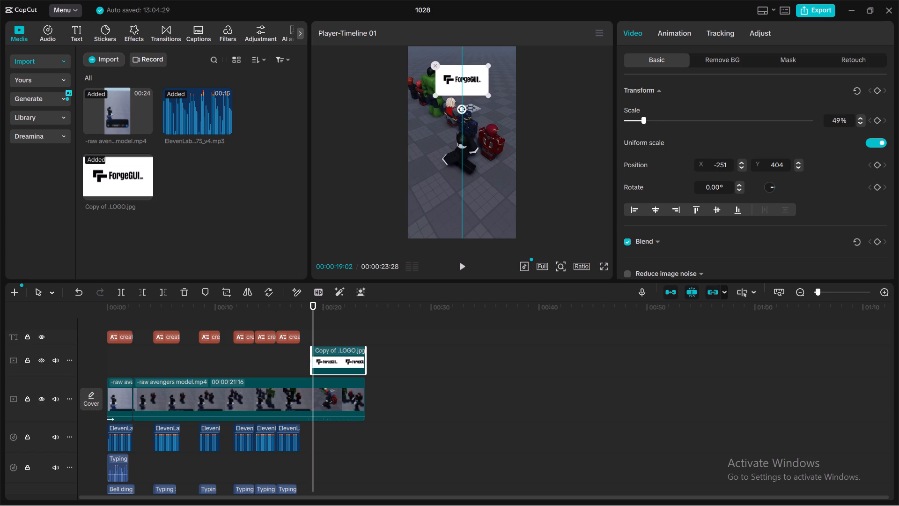
{"action": "left_click_drag", "start_coordinate": [460, 69], "coordinate": [460, 72]}
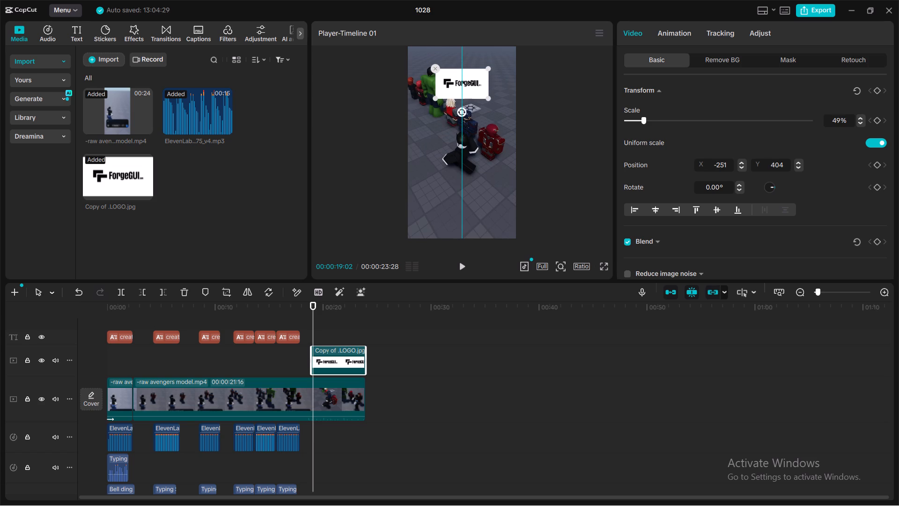
{"action": "left_click_drag", "start_coordinate": [460, 72], "coordinate": [460, 74]}
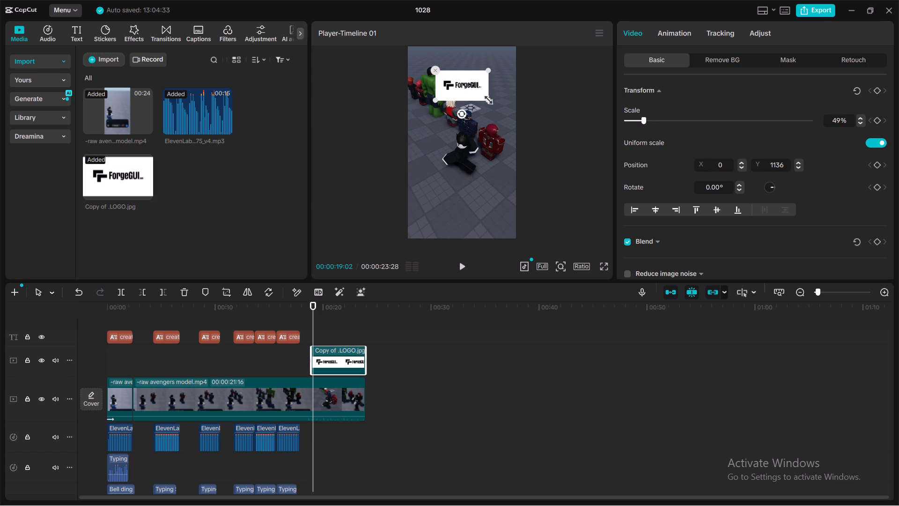
{"action": "left_click_drag", "start_coordinate": [486, 98], "coordinate": [472, 91]}
{"action": "left_click_drag", "start_coordinate": [459, 84], "coordinate": [459, 78]}
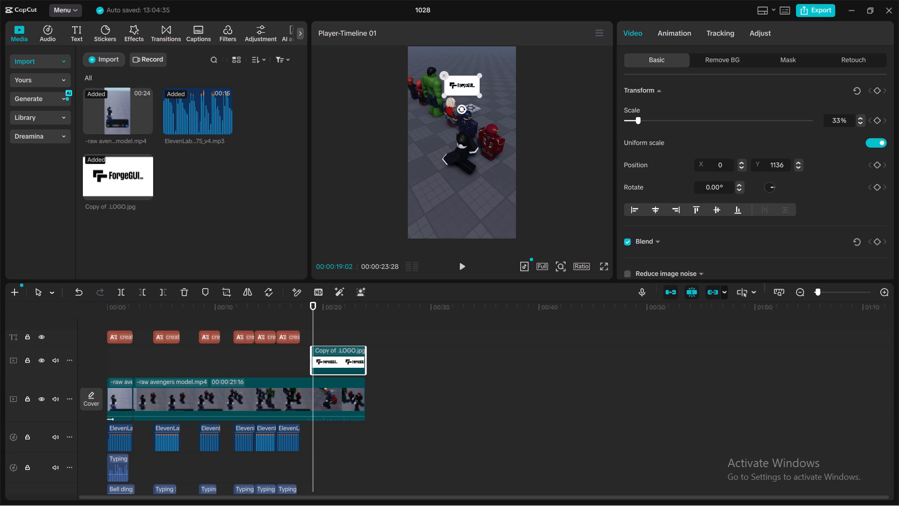
{"action": "left_click", "coordinate": [602, 261]}
{"action": "left_click", "coordinate": [603, 263]}
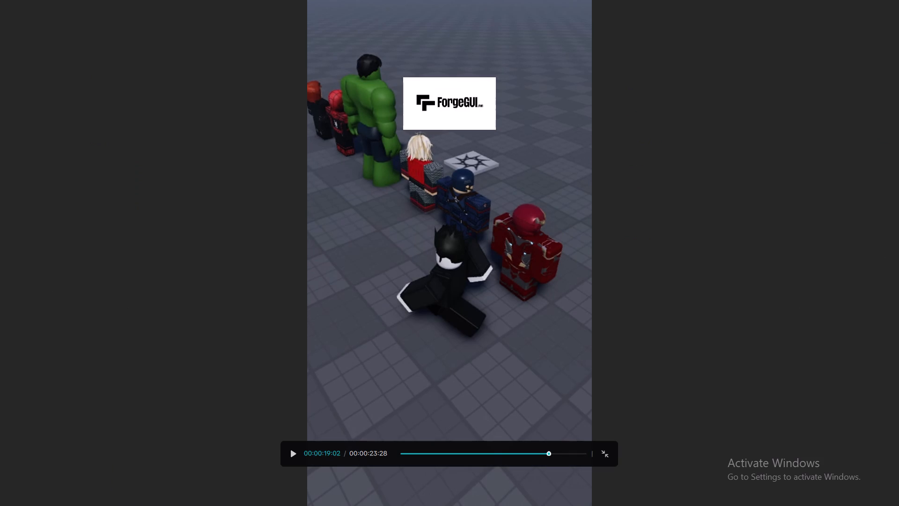
{"action": "left_click", "coordinate": [606, 453]}
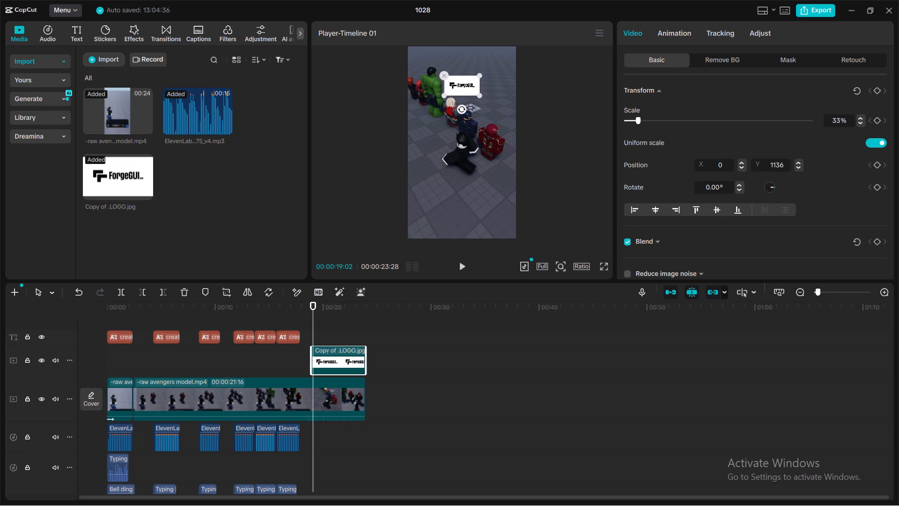
{"action": "left_click_drag", "start_coordinate": [461, 82], "coordinate": [460, 90]}
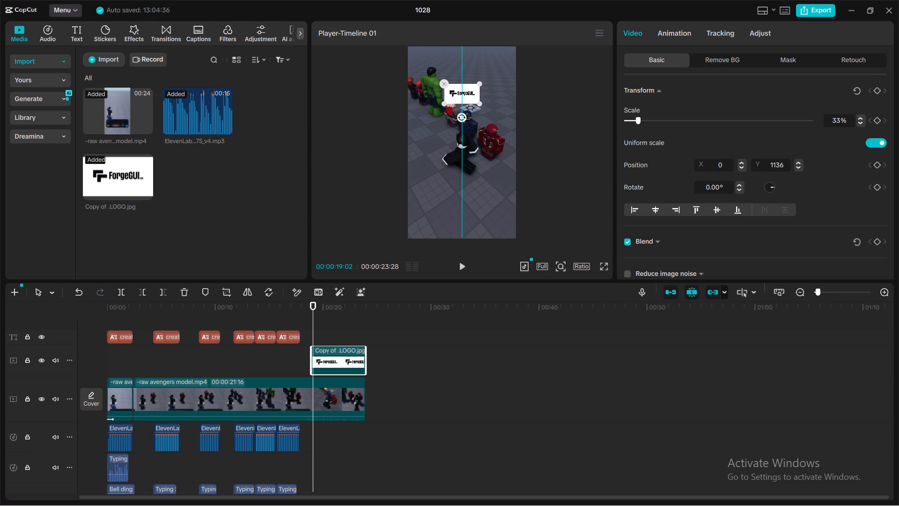
{"action": "left_click_drag", "start_coordinate": [460, 90], "coordinate": [462, 95]}
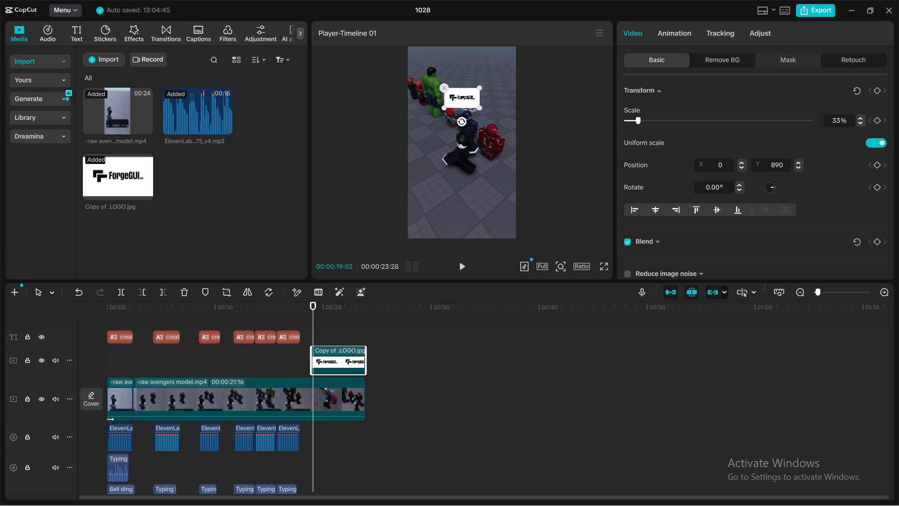
Show the logo's In animations and play from 00:00:16:29 to the end in full screen to check the logo's placement.
{"action": "left_click", "coordinate": [670, 36]}
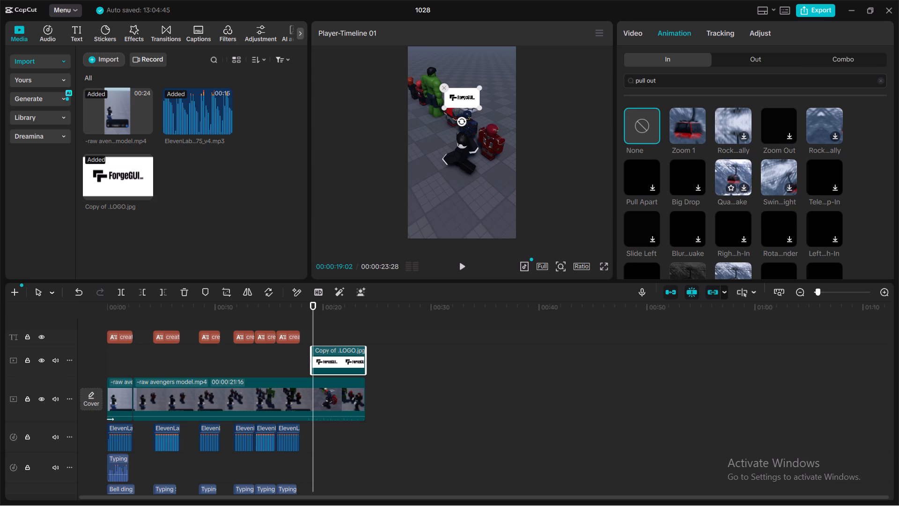
{"action": "left_click_drag", "start_coordinate": [313, 324], "coordinate": [290, 327]}
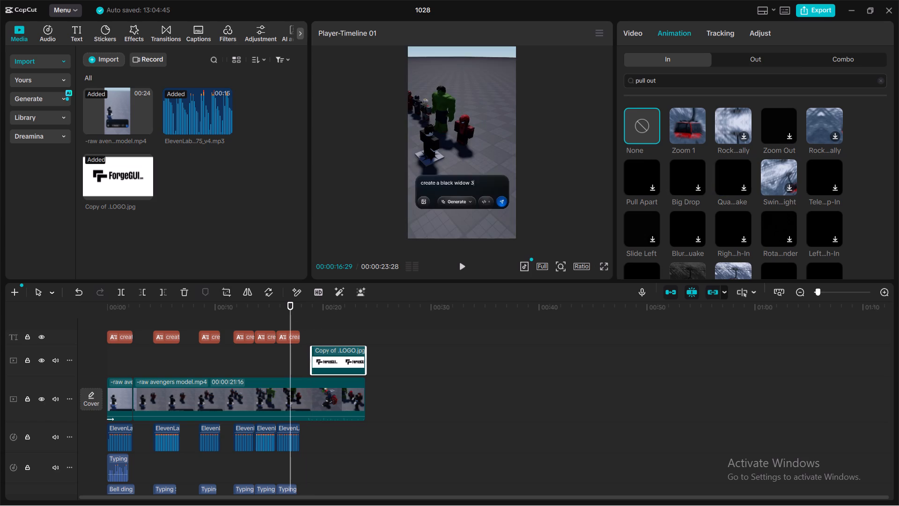
{"action": "left_click", "coordinate": [460, 266]}
{"action": "left_click", "coordinate": [602, 264]}
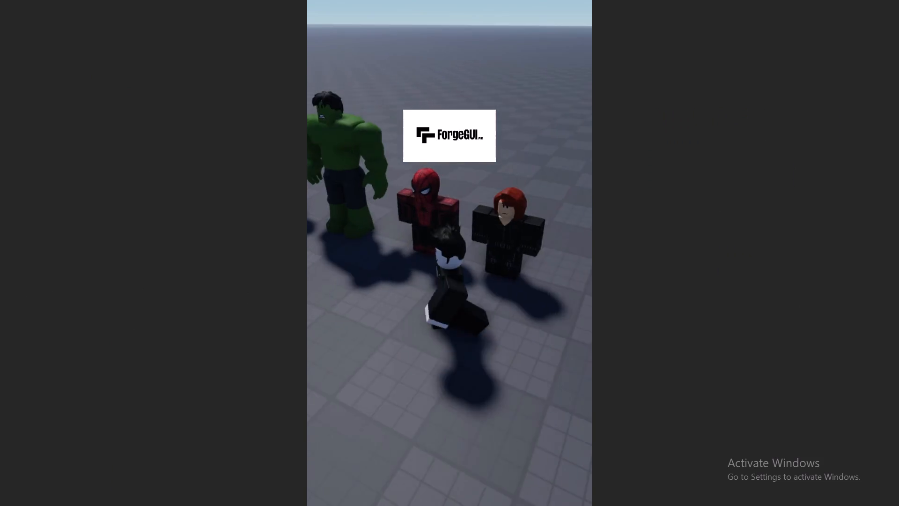
{"action": "left_click", "coordinate": [235, 290]}
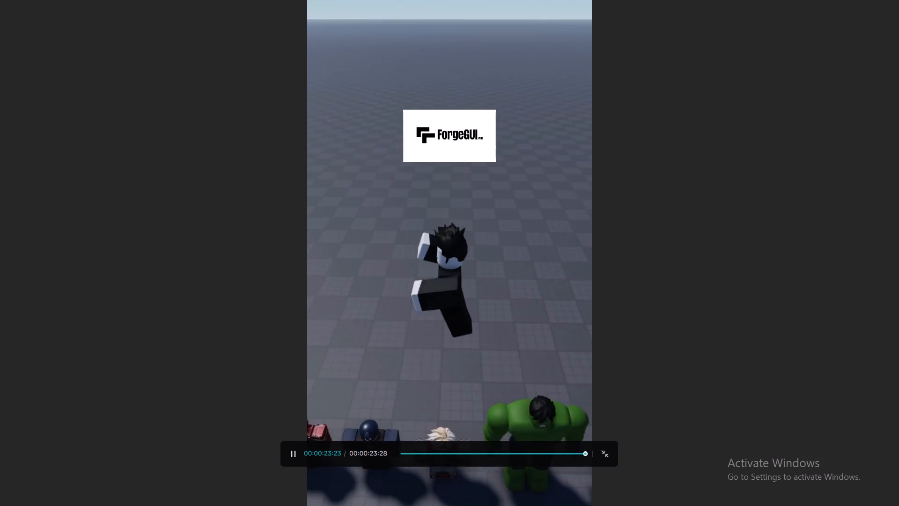
{"action": "left_click", "coordinate": [606, 453]}
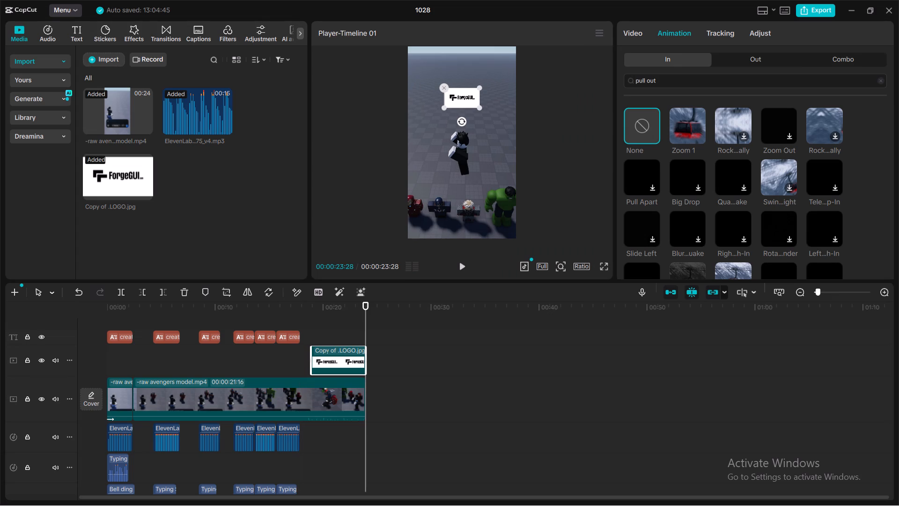
Enlarge the ForgeGUI logo and centre it horizontally higher in the frame, check it in full screen, and return the playhead to before the logo.
{"action": "left_click_drag", "start_coordinate": [478, 107], "coordinate": [496, 117]}
{"action": "left_click_drag", "start_coordinate": [469, 97], "coordinate": [463, 84]}
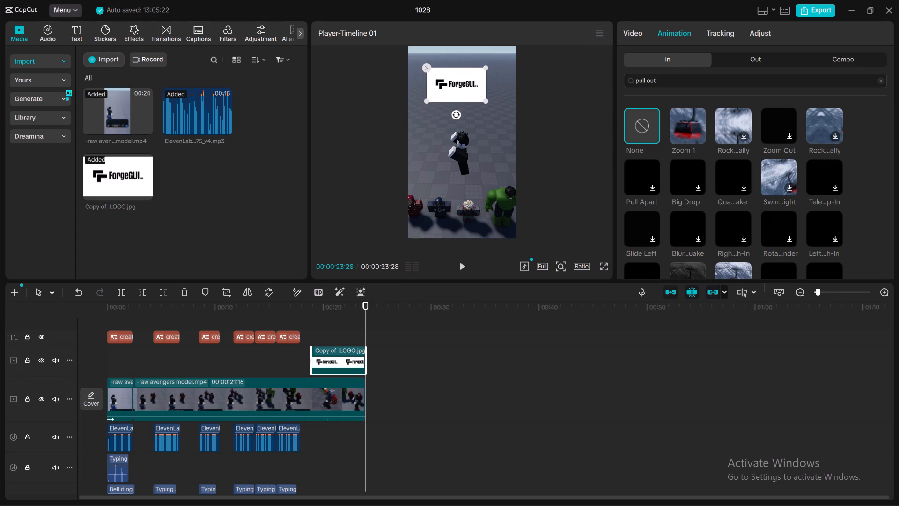
{"action": "left_click_drag", "start_coordinate": [463, 84], "coordinate": [467, 85]}
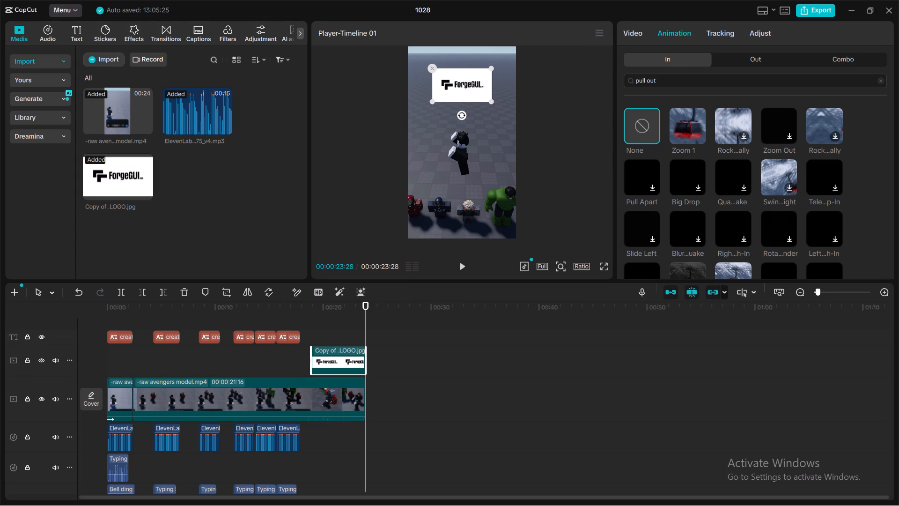
{"action": "left_click", "coordinate": [605, 267]}
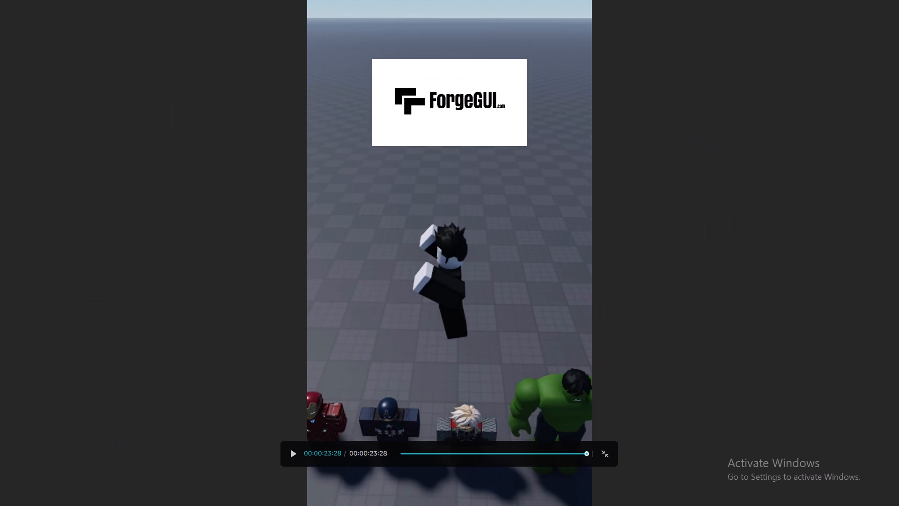
{"action": "left_click", "coordinate": [610, 454]}
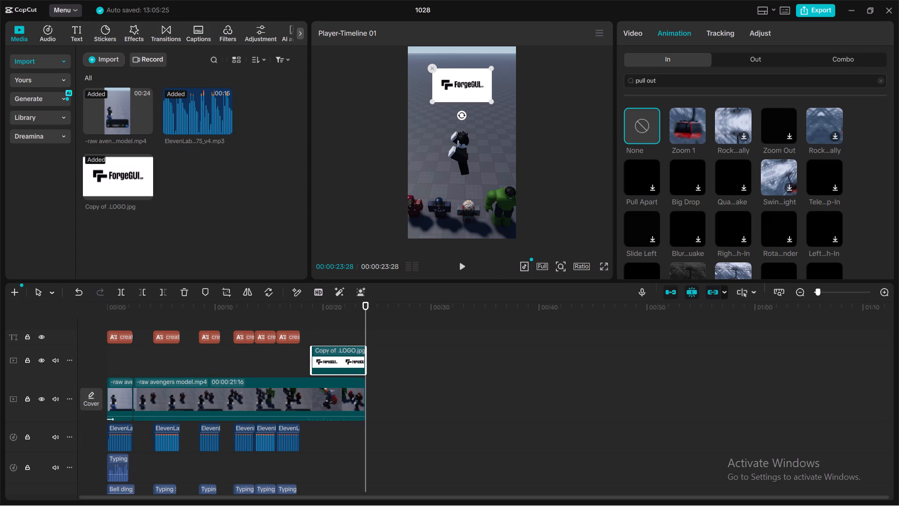
{"action": "left_click_drag", "start_coordinate": [367, 320], "coordinate": [307, 332]}
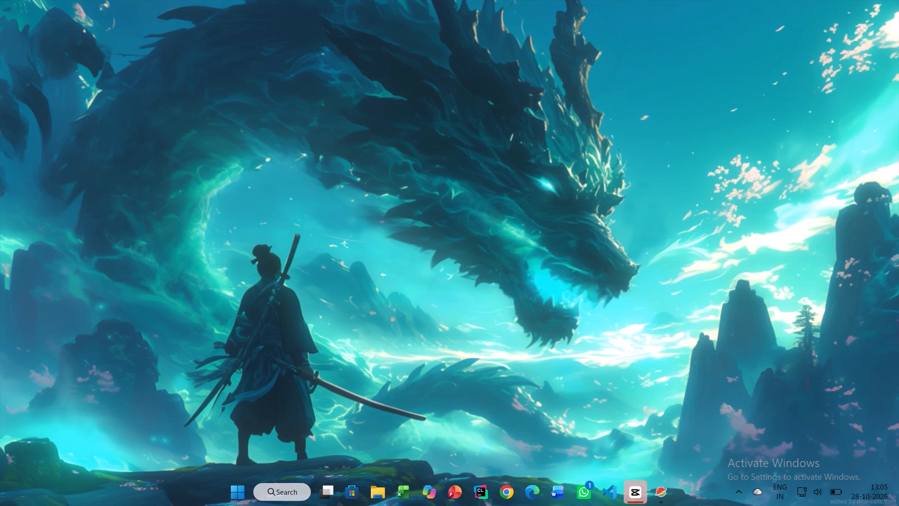
Switch to Google Chrome with a new tab and show the hidden system tray icons.
{"action": "left_click", "coordinate": [501, 490]}
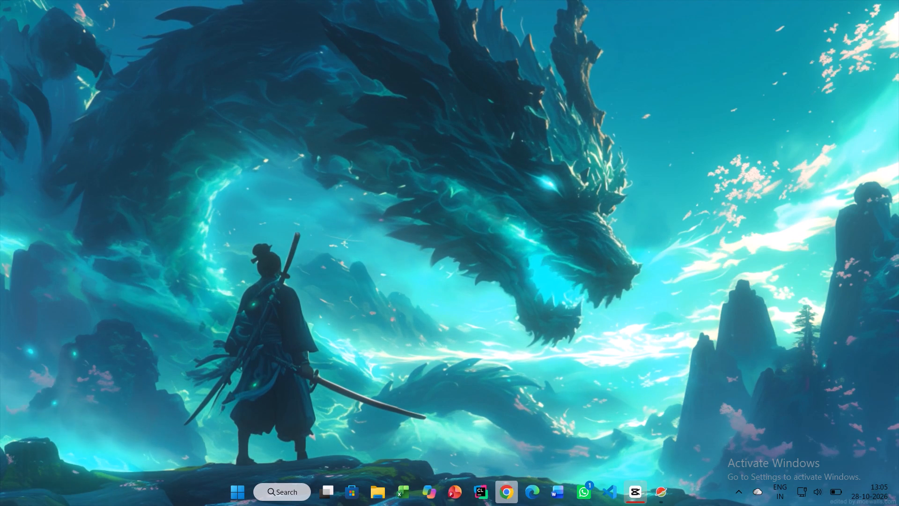
{"action": "left_click", "coordinate": [739, 496]}
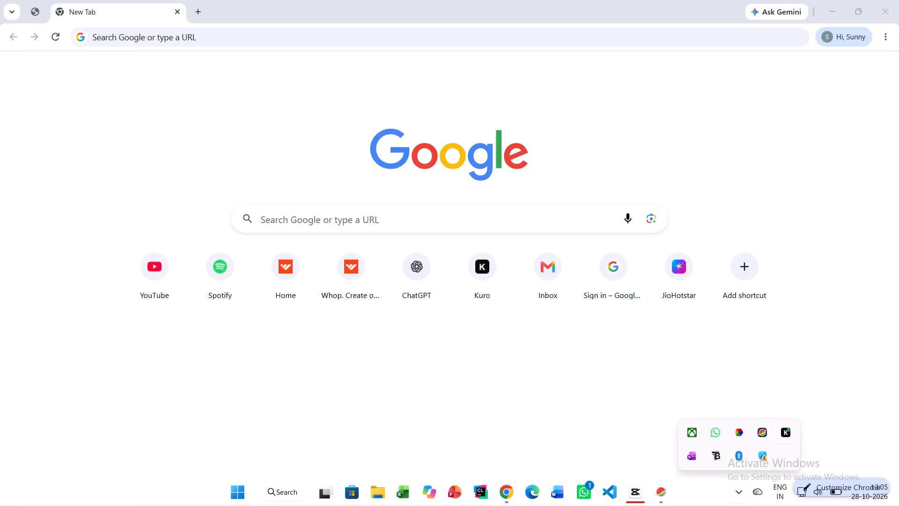